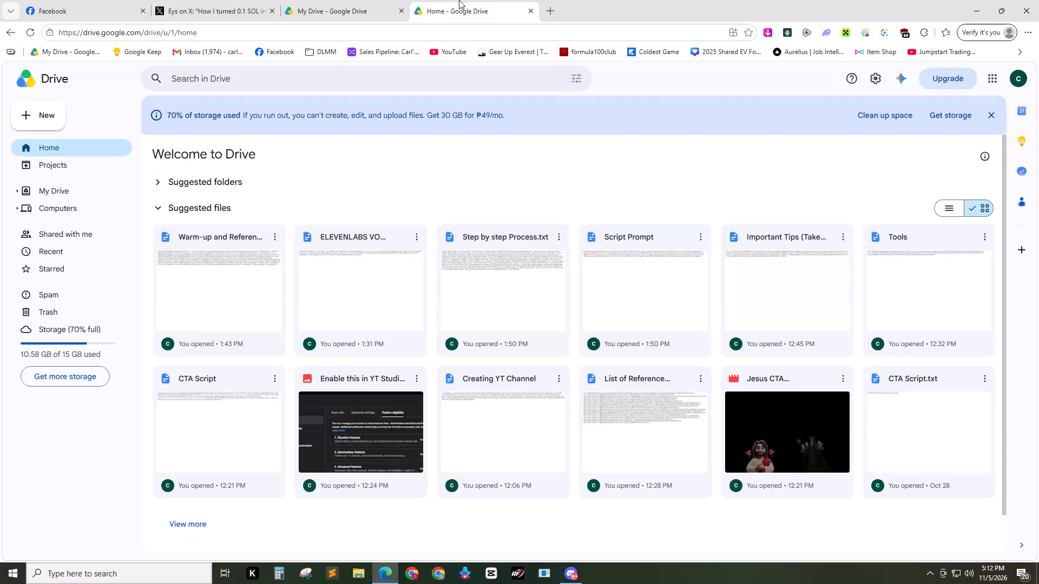
Close the two Google Drive tabs and bring up the Facebook tab.
left_click(369, 0)
left_click(482, 0)
key("ctrl+w")
key("ctrl+w")
left_click(90, 0)
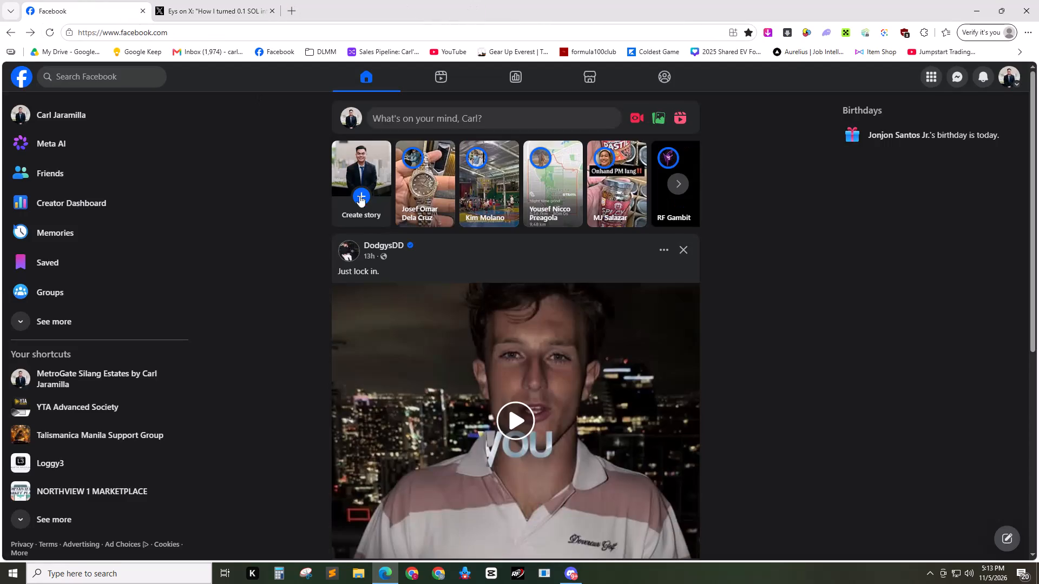
Launch CapCut.
left_click(494, 571)
Check the COD:PDEA Team conversation in the Facebook chats and close its window.
left_click(958, 79)
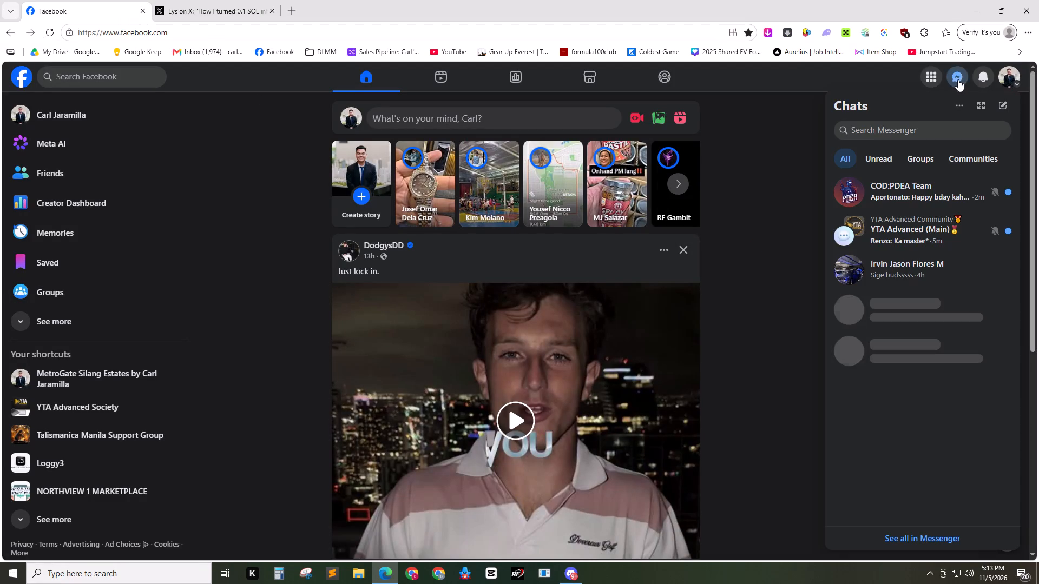
left_click(922, 201)
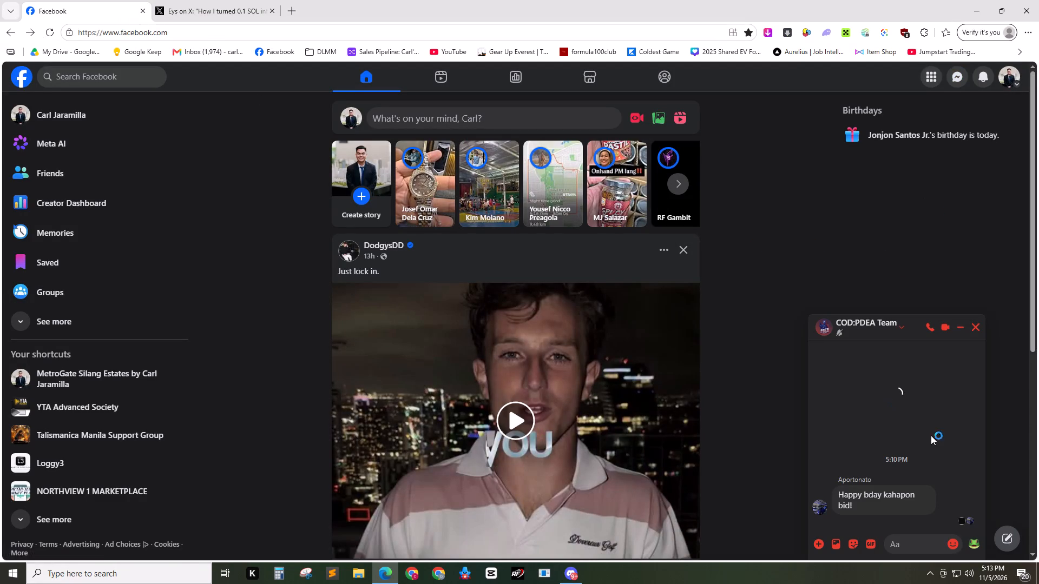
left_click(975, 324)
Remove the COD:PDEA Team conversation from the Facebook chat list.
left_click(951, 79)
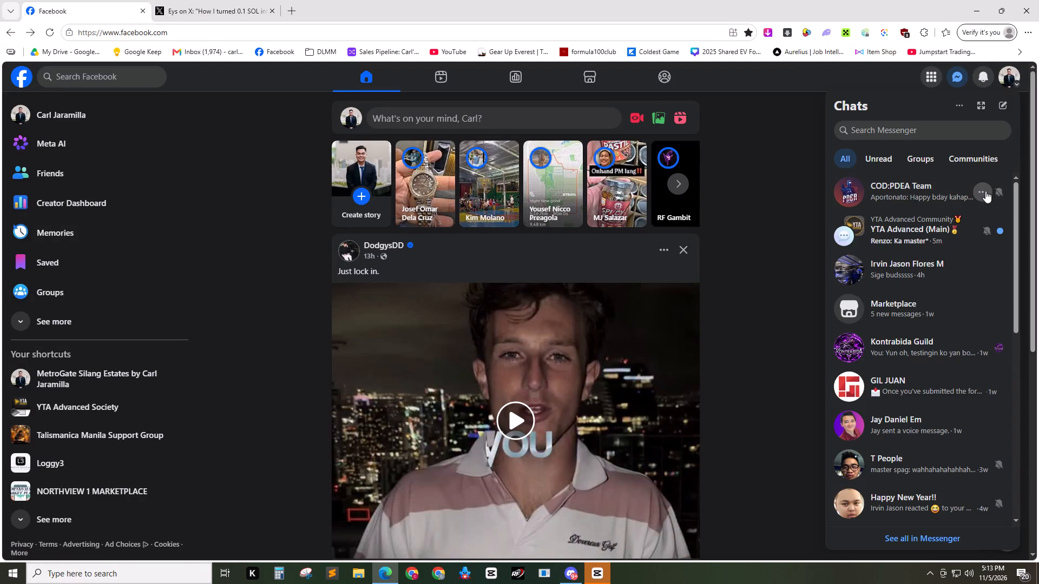
left_click(985, 191)
left_click(914, 333)
Open the YTA Advanced (Main) group conversation.
left_click(949, 191)
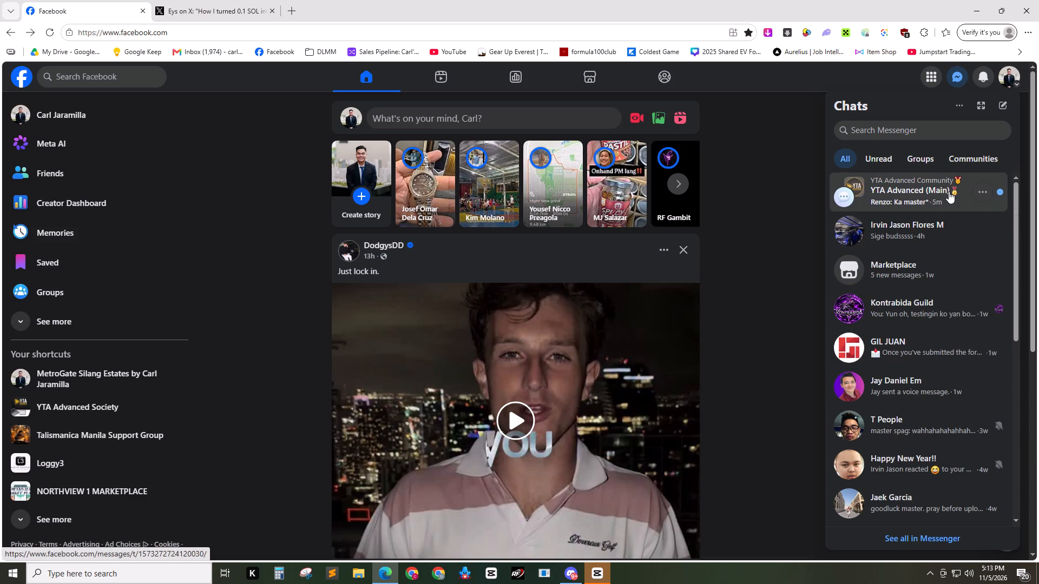
Switch to CapCut and open the 1104(2) project.
left_click(604, 574)
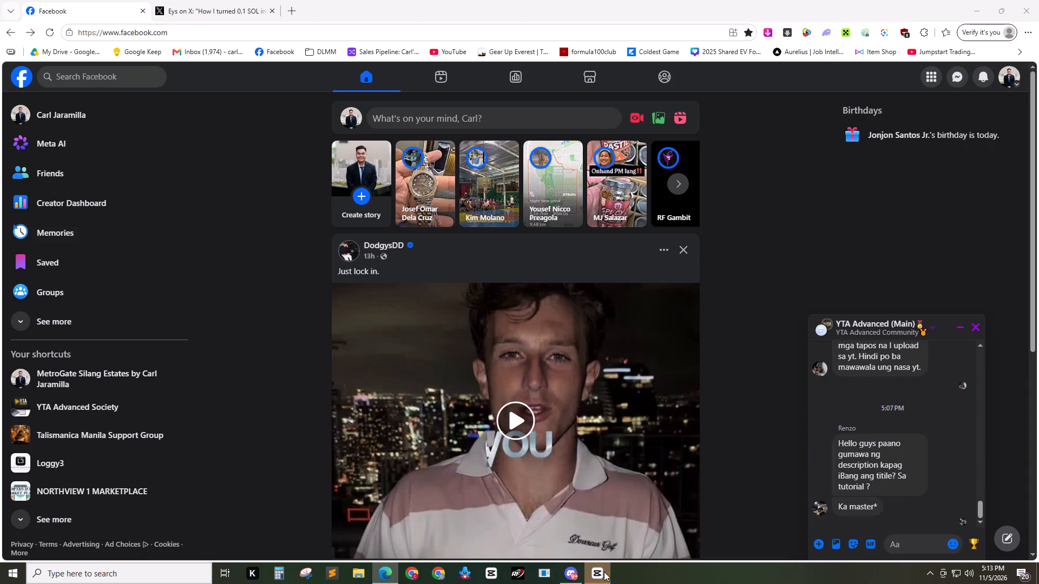
left_click(299, 447)
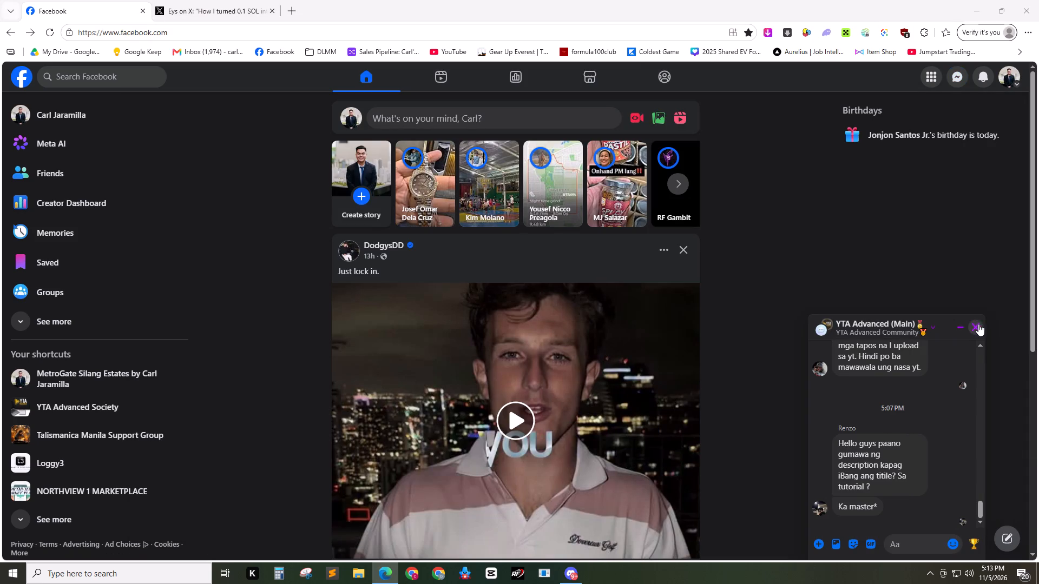
Back on Facebook, close the YTA Advanced (Main) chat window and refresh the page while the CapCut project loads.
left_click(978, 324)
left_click(856, 262)
right_click_drag(856, 262, 844, 262)
left_click(545, 250)
key("F5")
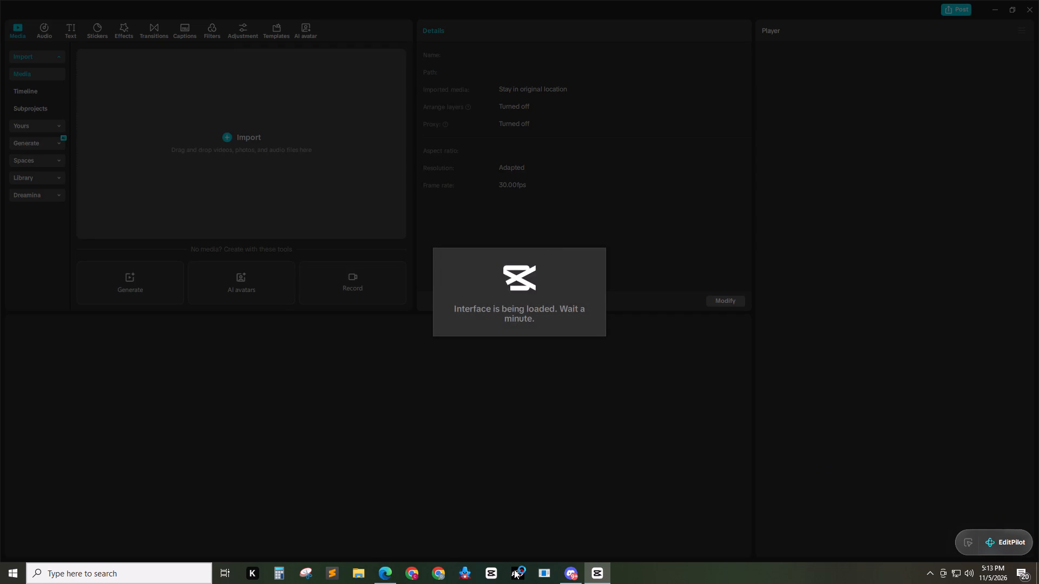
left_click(380, 574)
left_click(813, 309)
key("F5")
Return to CapCut and try to move the floating EditPilot widget out of its corner.
left_click(587, 573)
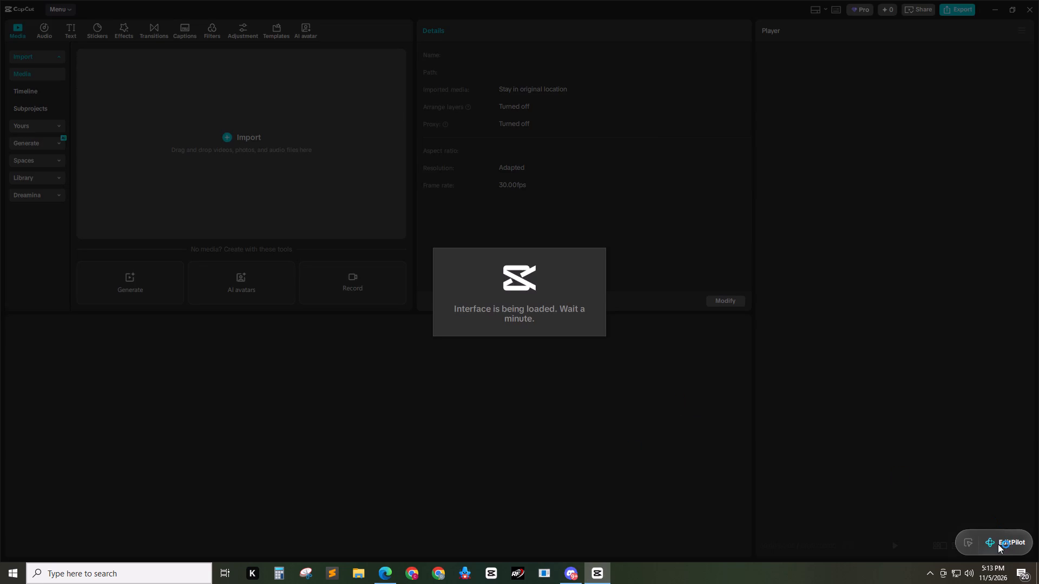
left_click_drag(999, 546, 869, 0)
left_click_drag(1001, 541, 765, 24)
left_click_drag(765, 24, 766, 15)
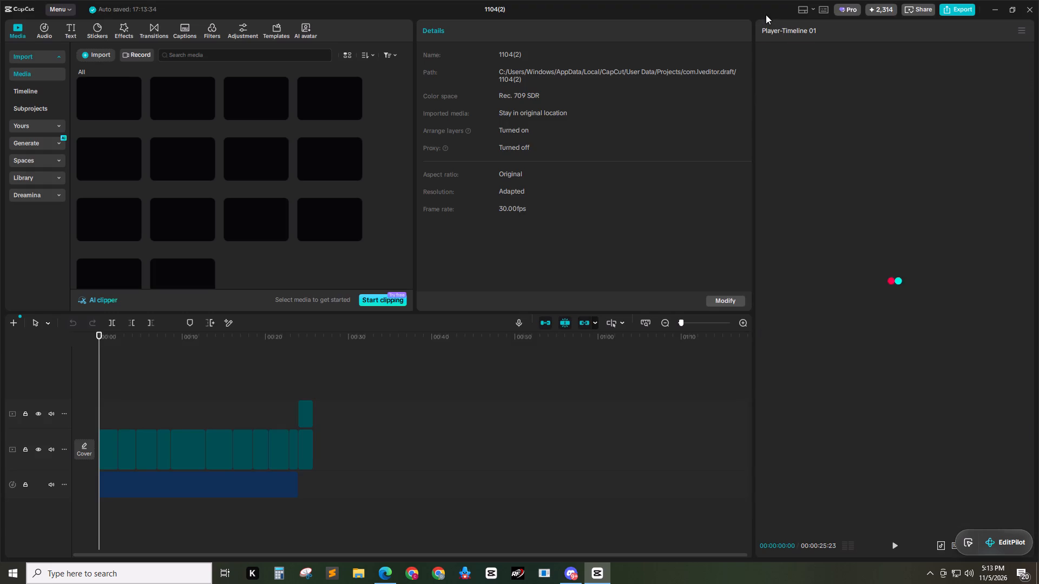
Scrub through the whole timeline to review the clip sequence and ending.
left_click_drag(995, 541, 879, 0)
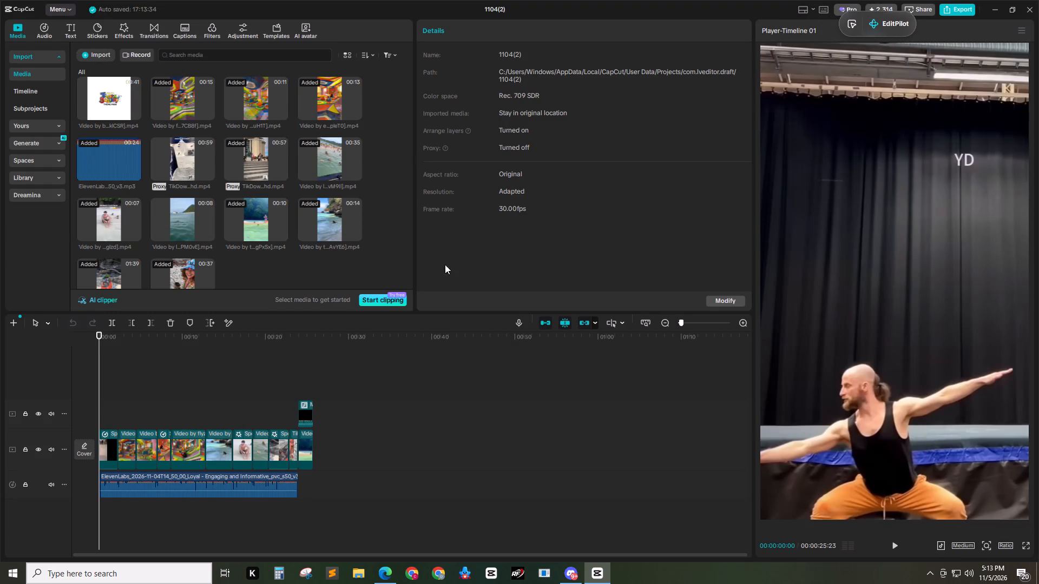
scroll(188, 374, "up", 9, "ctrl")
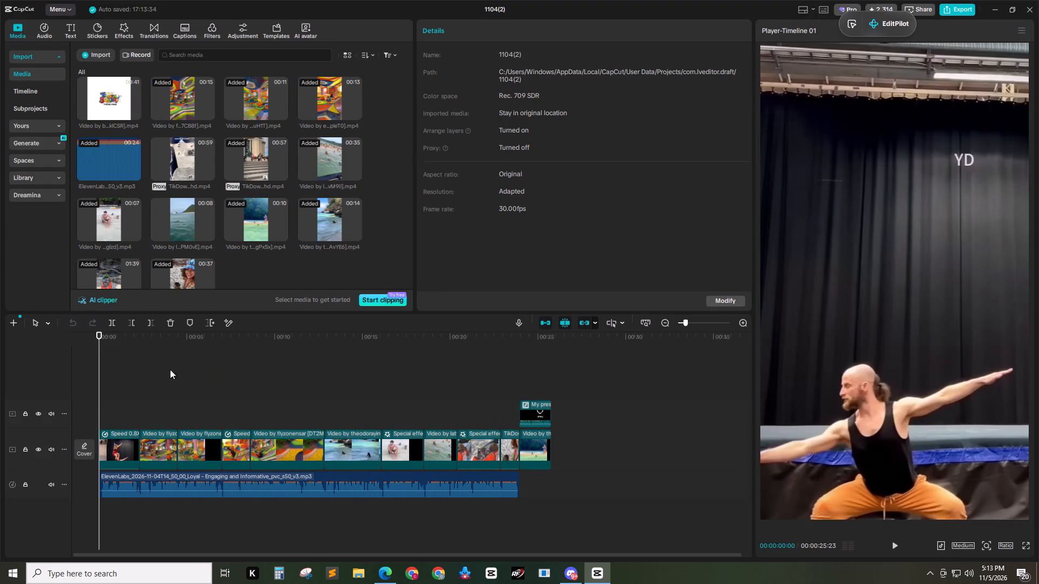
left_click(156, 361)
left_click_drag(156, 333, 384, 348)
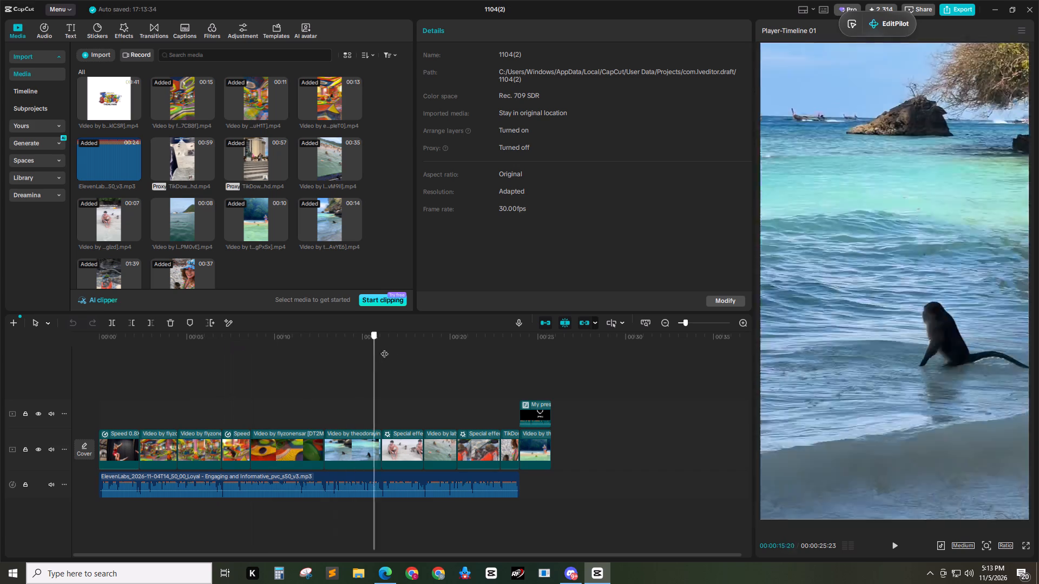
left_click_drag(384, 348, 570, 349)
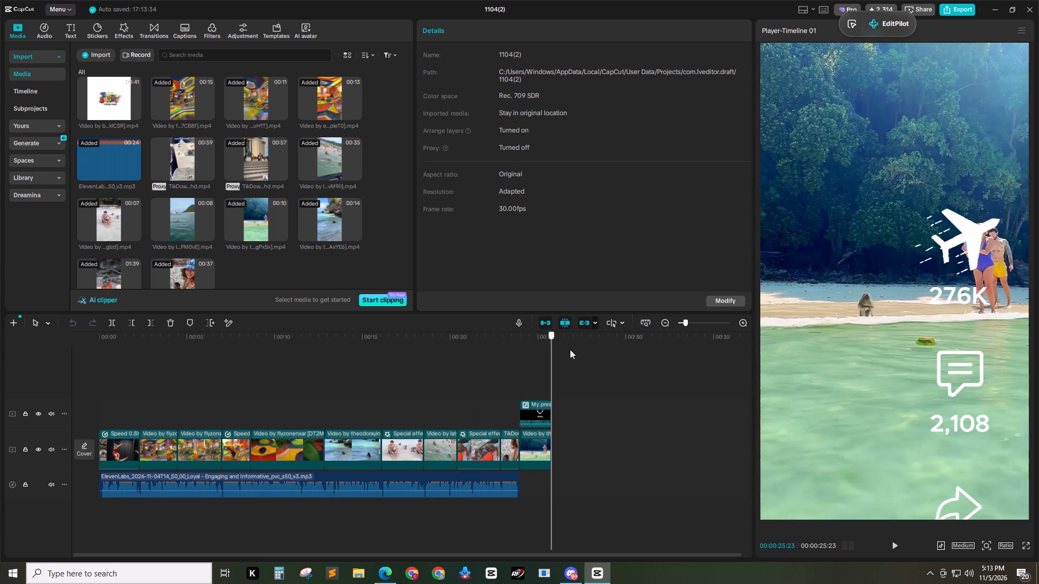
left_click_drag(570, 349, 161, 374)
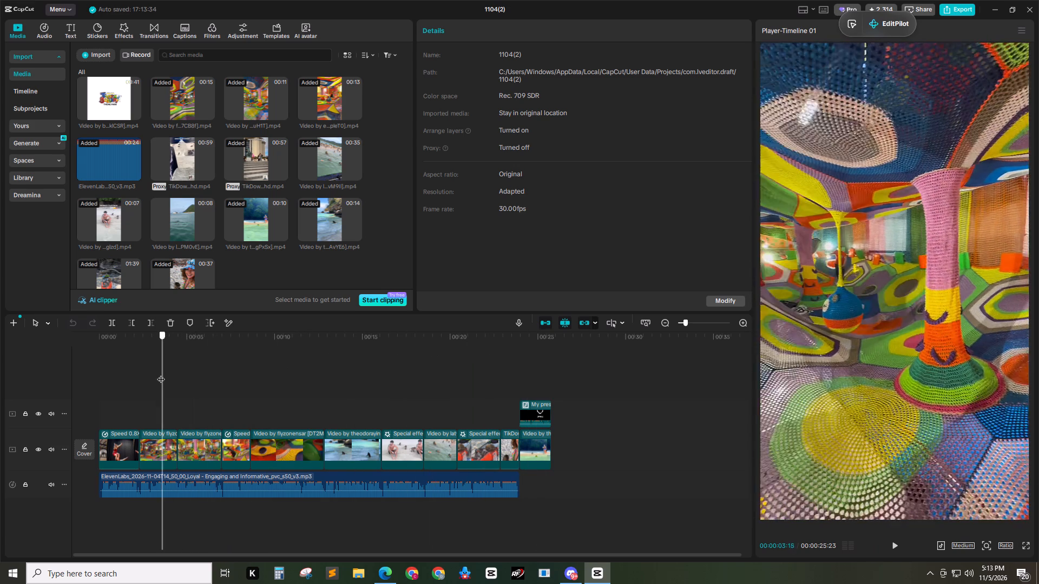
left_click_drag(161, 374, 161, 374)
Apply the favourite Party Flashes entrance animation to the second clip on the main track.
left_click(163, 456)
triple_click(507, 33)
left_click(507, 33)
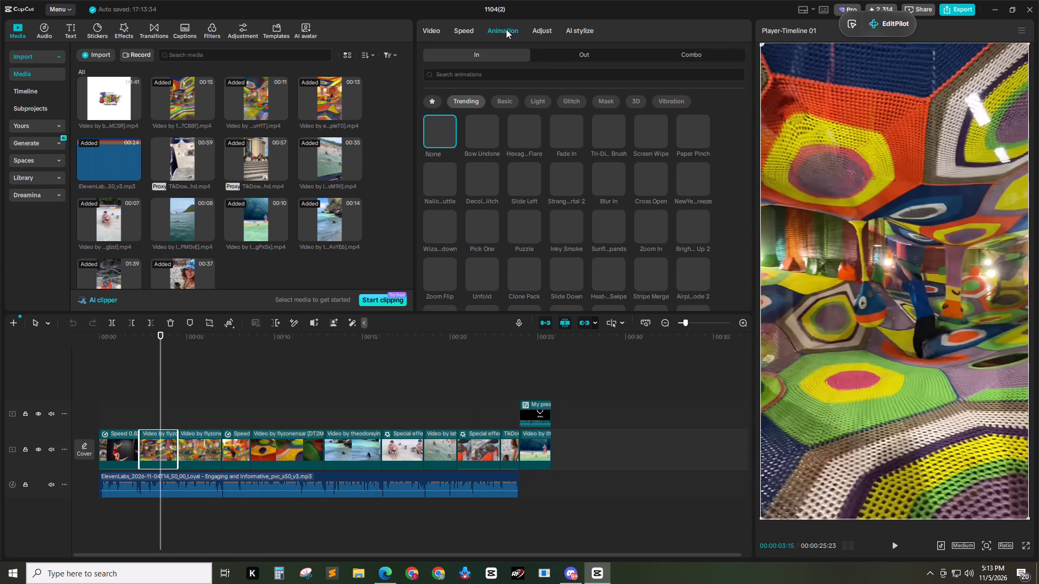
double_click(435, 102)
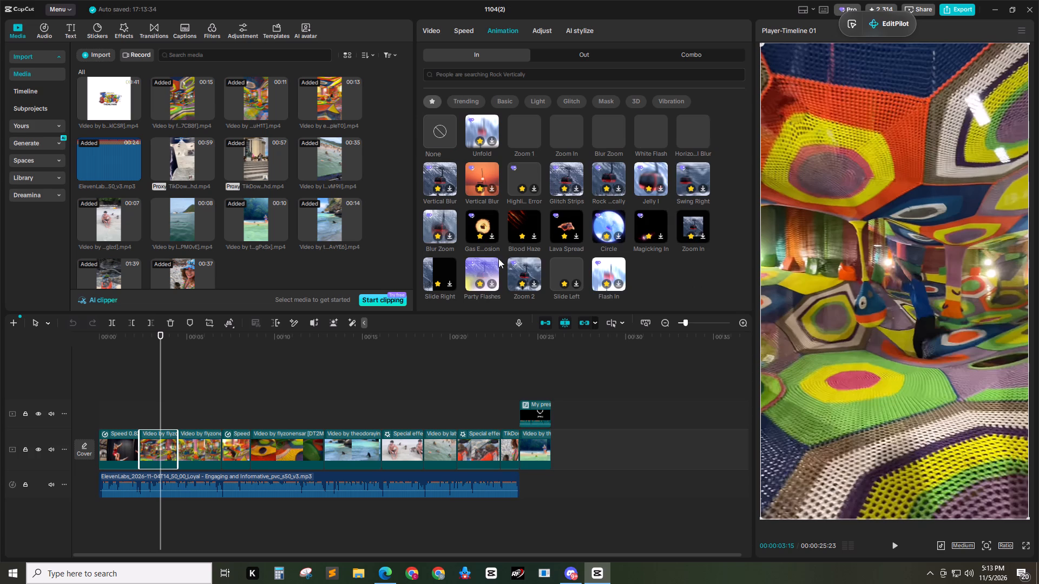
left_click(481, 267)
Copy 0.3 as a reusable duration value and set the second clip's Party Flashes duration to 0.5 s.
left_click(475, 302)
key("ctrl+a")
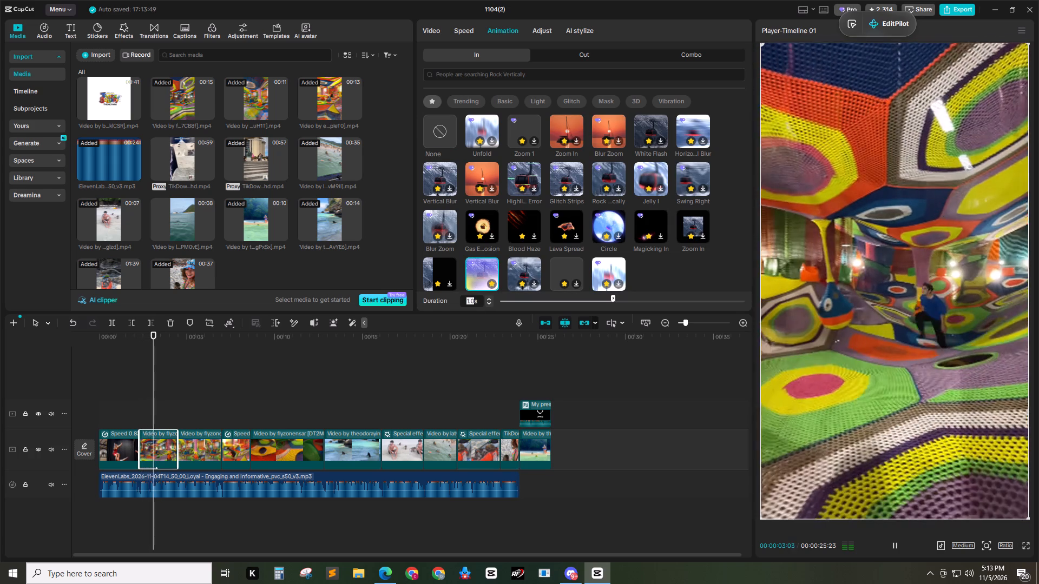
type("0.4")
key("BackSpace")
key("5")
key("ctrl+a")
key("ctrl+c")
key("BackSpace")
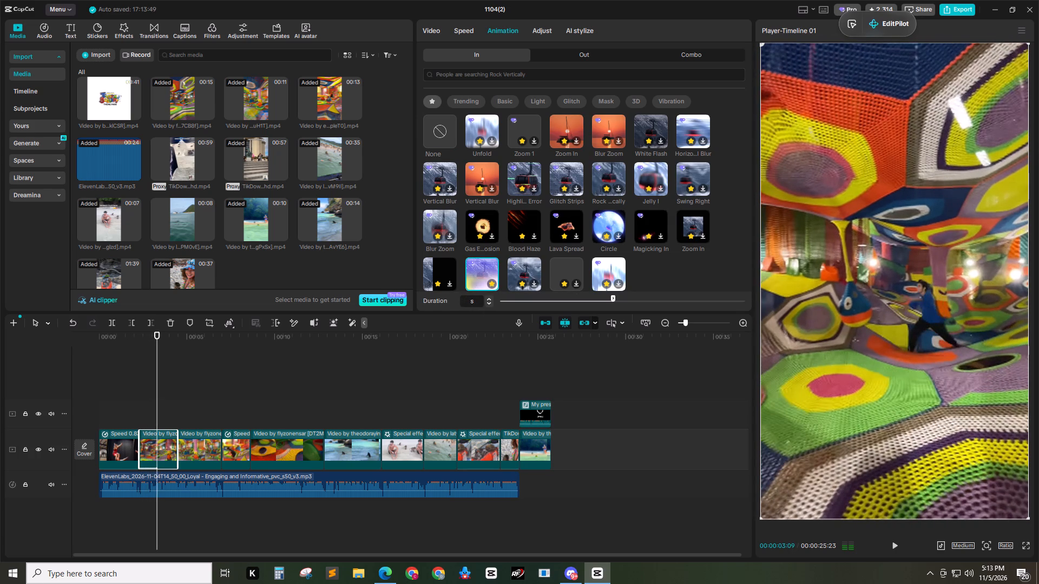
left_click(477, 298)
key("ctrl+a")
type("0.3")
key("ctrl+a")
key("ctrl+c")
type("0.5")
key("Return")
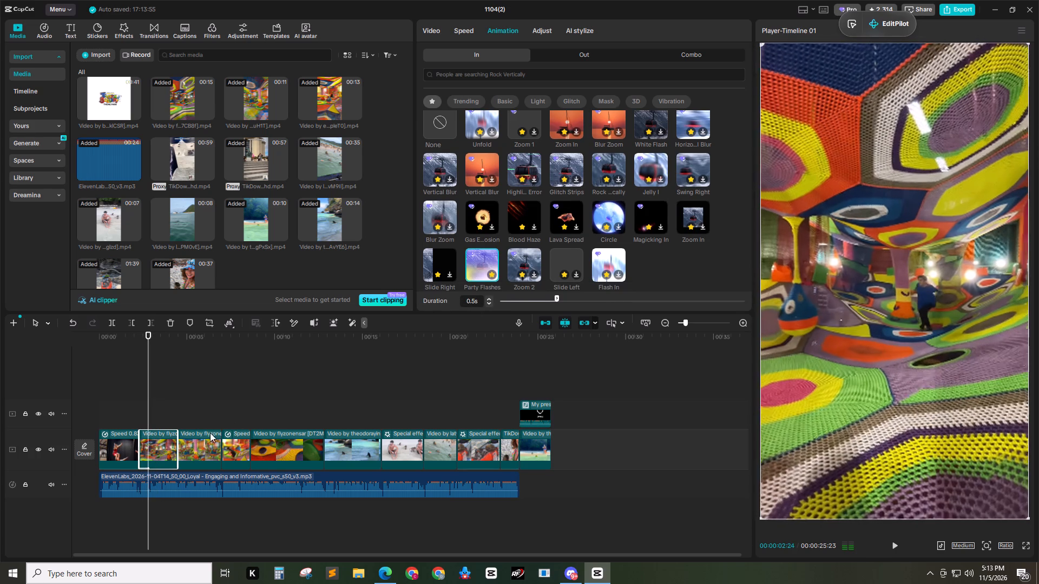
Apply the Zoom 1 entrance animation to the third clip with the copied 0.3 s duration.
left_click(203, 442)
left_click(519, 124)
left_click(473, 302)
key("ctrl+a")
key("ctrl+v")
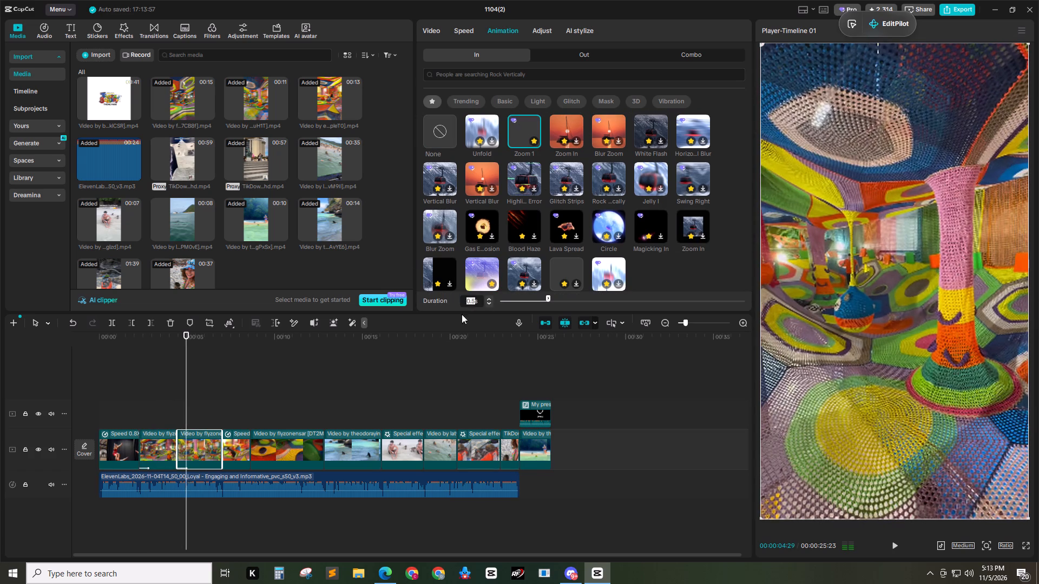
Apply the Flash In entrance animation to the short fourth clip.
left_click(236, 438)
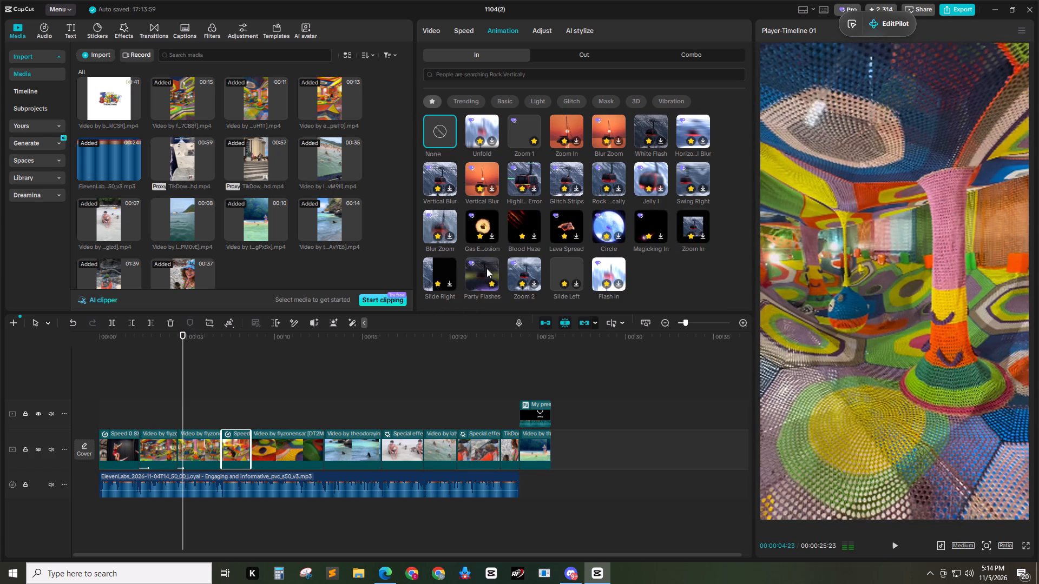
left_click(606, 267)
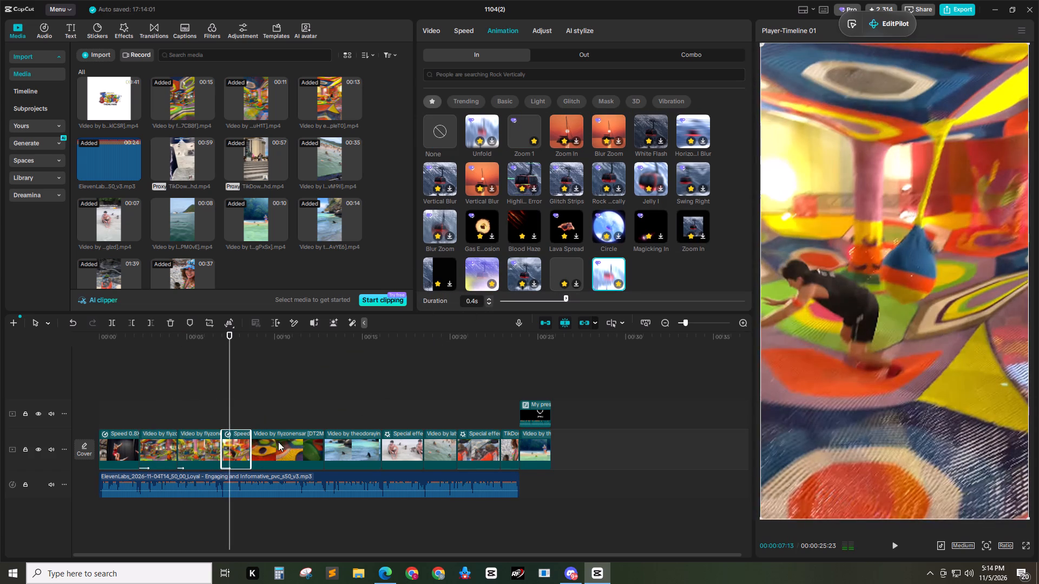
Apply the Zoom 2 entrance animation to the fifth clip with a duration of 0.3 s.
left_click(278, 442)
left_click(526, 267)
left_click(476, 303)
key("ctrl+a")
key("ctrl+v")
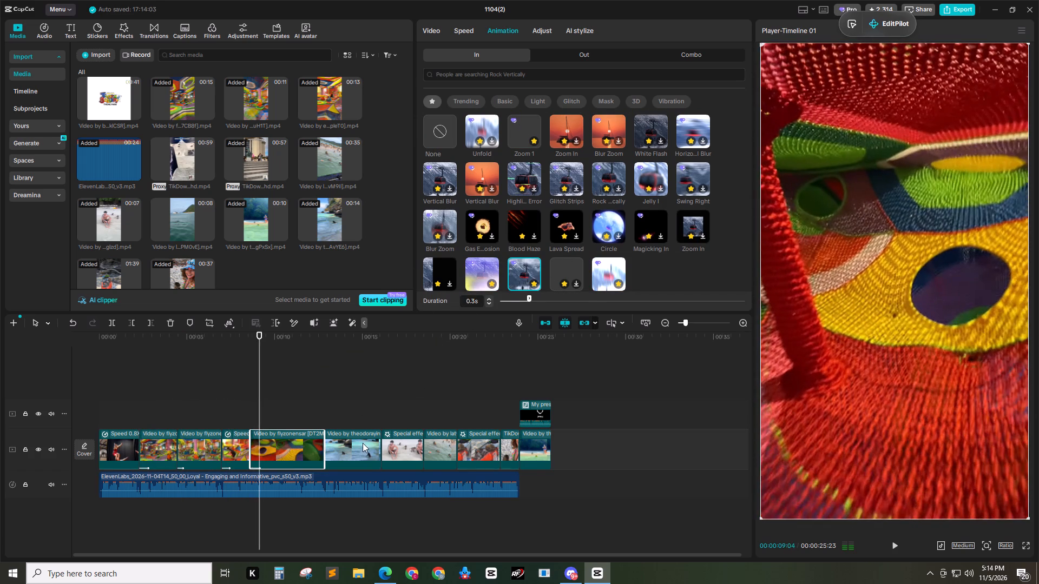
Apply the Party Flashes entrance animation to the sixth clip with a duration of 0.5 s.
left_click(360, 446)
left_click(474, 264)
left_click(474, 301)
key("ctrl+a")
type("0.5")
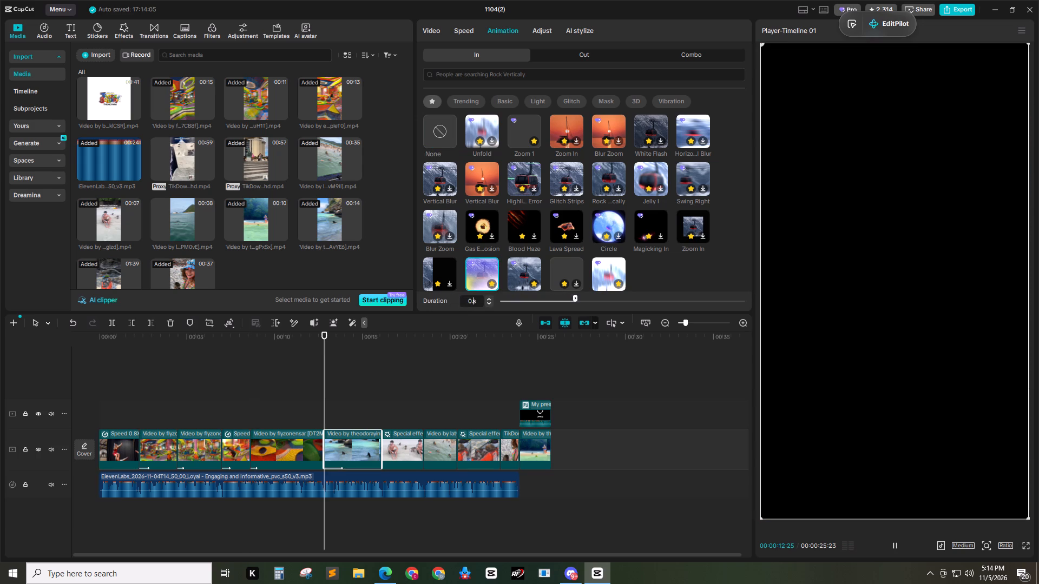
Apply the Zoom 1 entrance animation to the seventh clip with the copied 0.3 s duration.
left_click(402, 440)
left_click(520, 126)
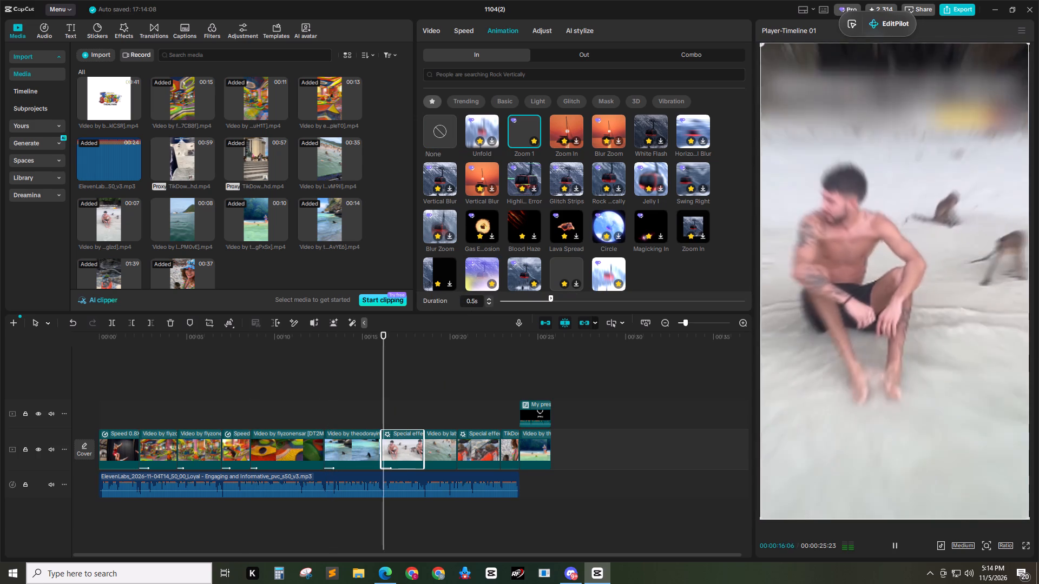
left_click(469, 303)
key("ctrl+a")
key("ctrl+v")
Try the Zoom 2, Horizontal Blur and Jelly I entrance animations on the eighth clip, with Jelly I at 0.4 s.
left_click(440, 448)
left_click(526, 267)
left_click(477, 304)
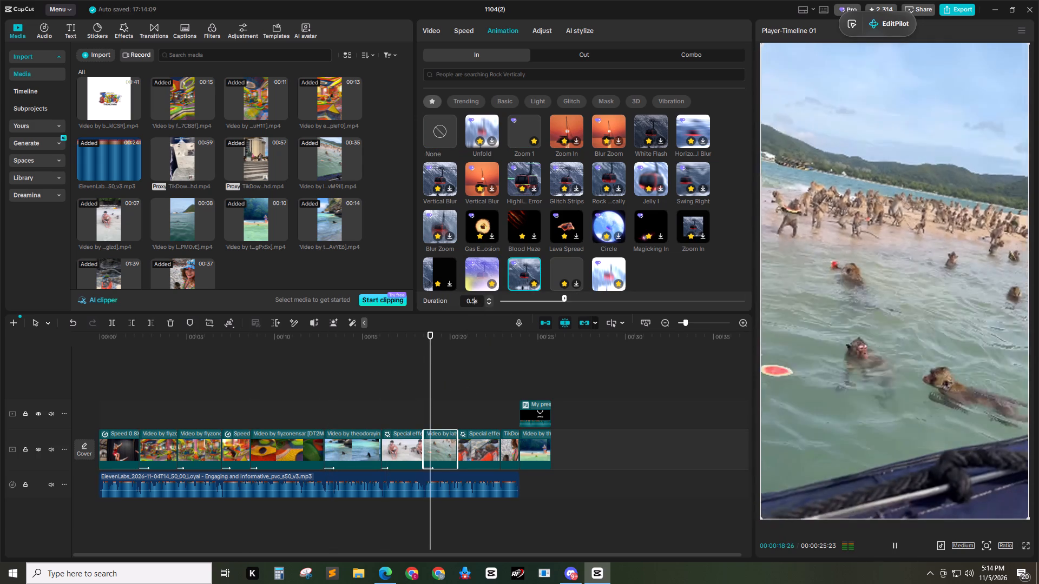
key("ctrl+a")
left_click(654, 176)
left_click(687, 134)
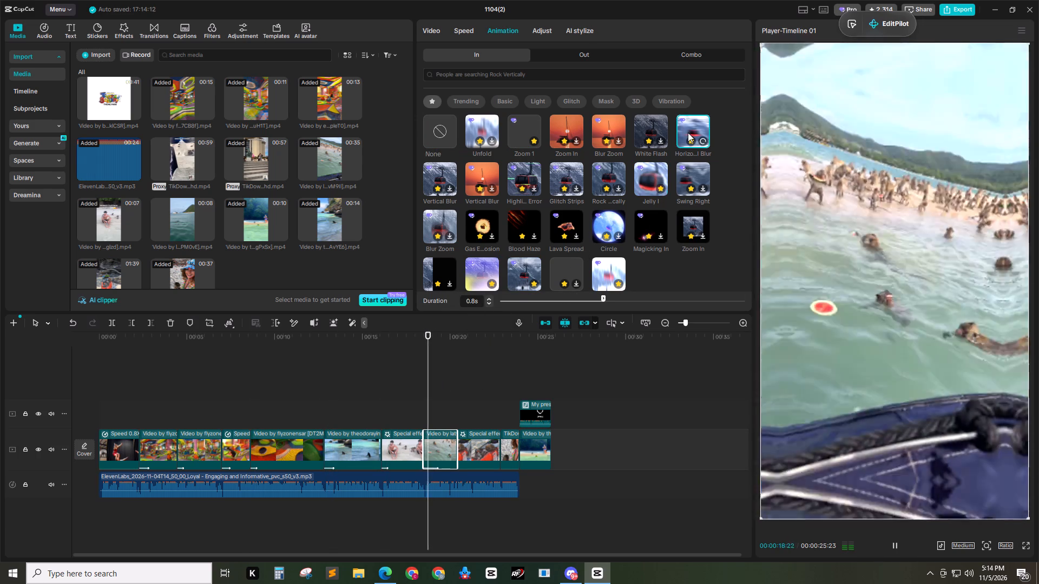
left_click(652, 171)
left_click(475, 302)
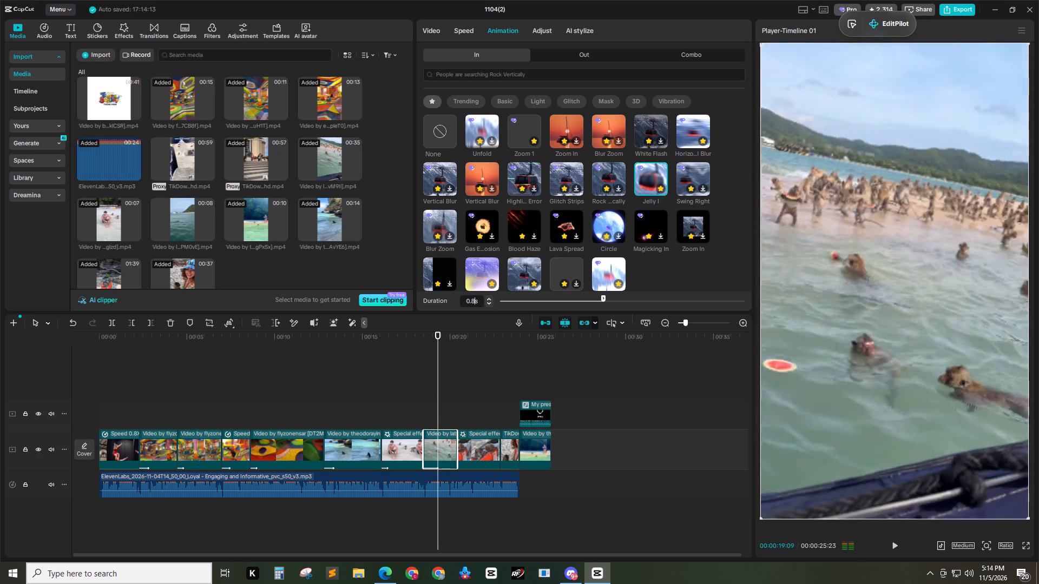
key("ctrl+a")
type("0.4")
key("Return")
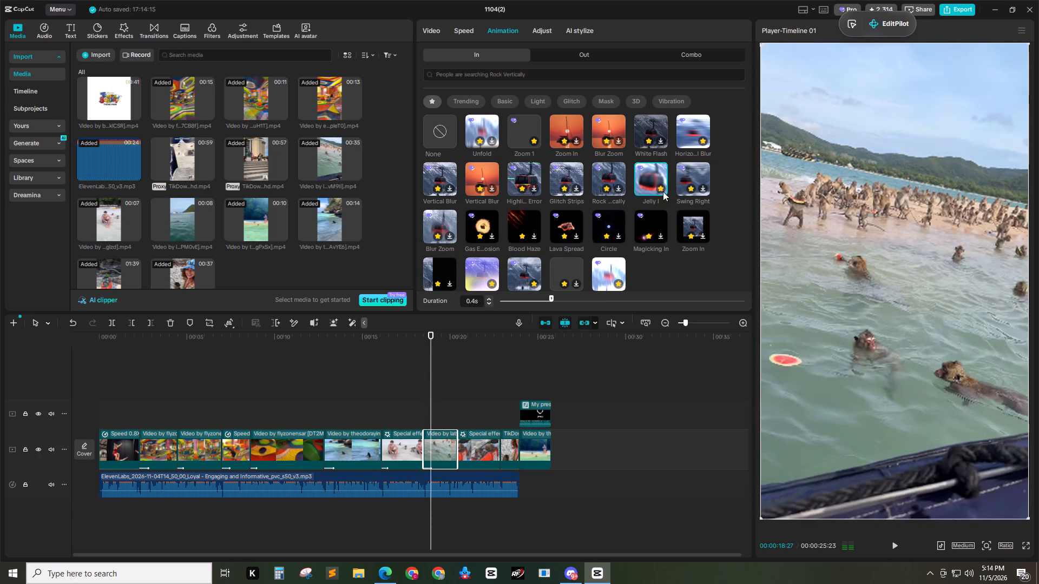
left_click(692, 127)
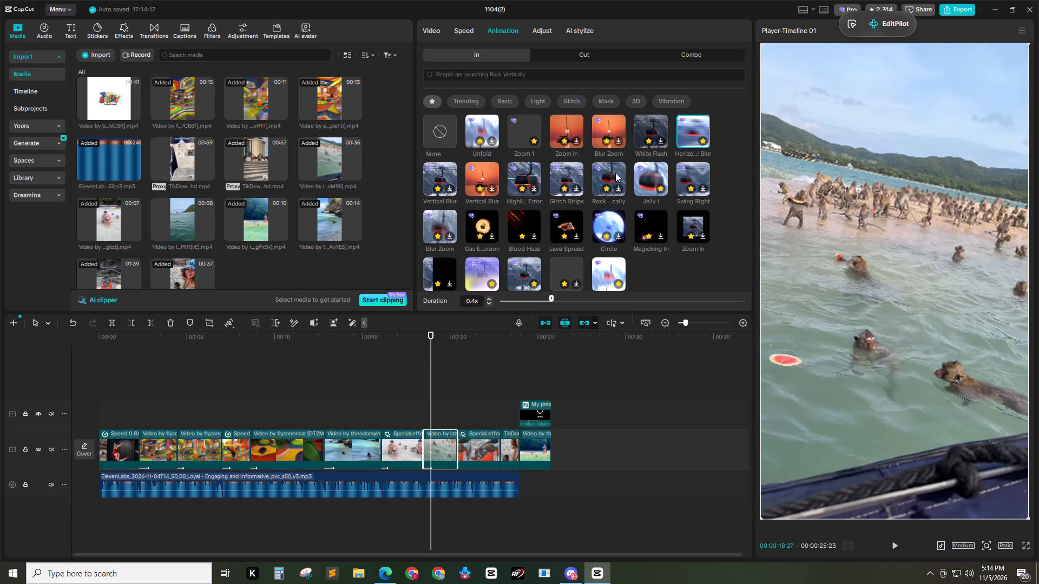
Apply the Unfold entrance animation to the eighth clip with a duration of 0.5 s.
left_click(489, 129)
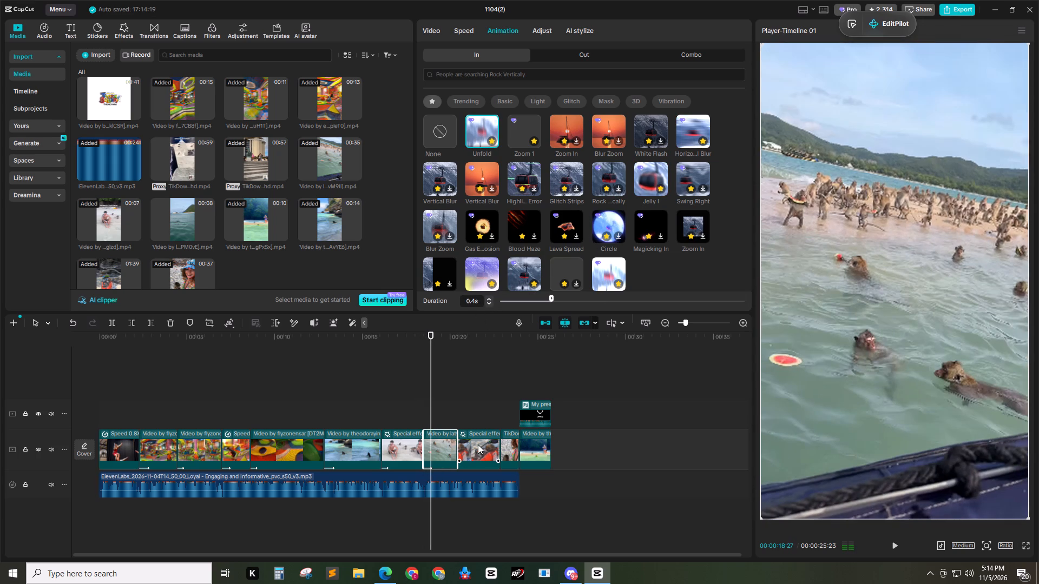
left_click(471, 297)
key("ctrl+a")
type("0.5")
key("Return")
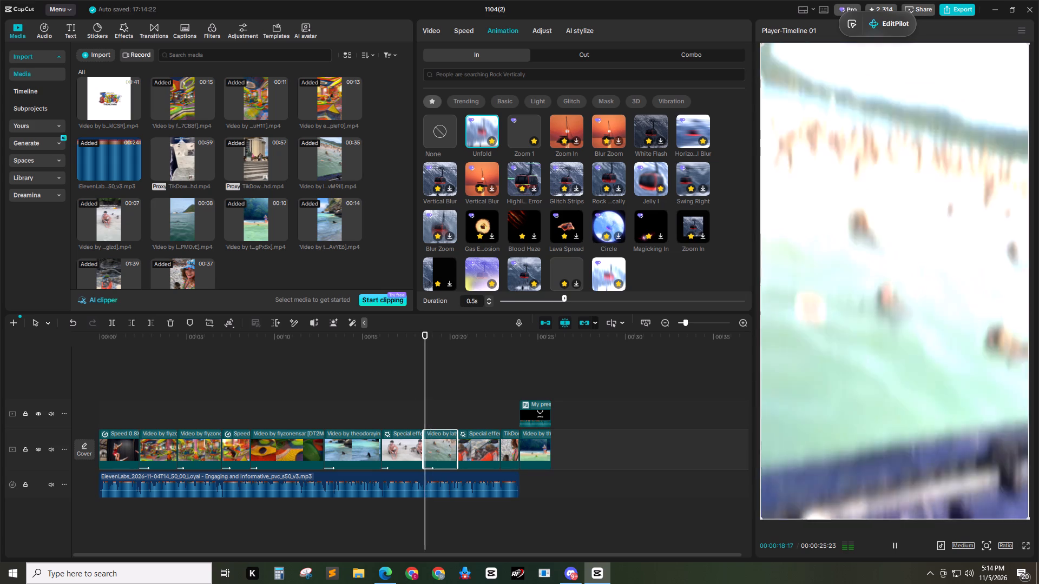
Apply the Zoom 1 entrance animation to the ninth clip with the copied 0.3 s duration.
left_click(479, 443)
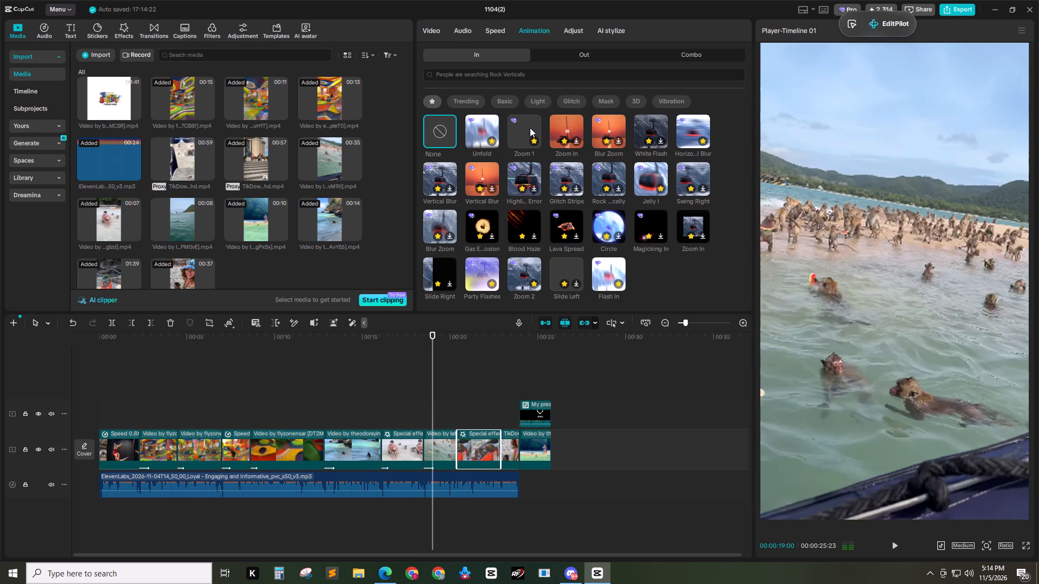
left_click(530, 128)
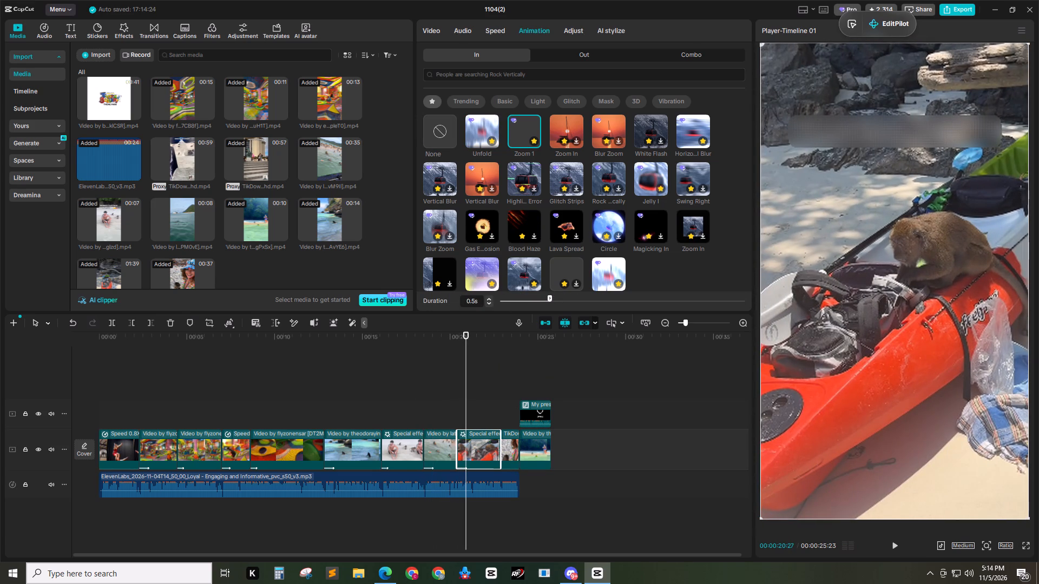
left_click(475, 303)
key("ctrl+a")
key("ctrl+v")
Apply the Glitch Strips entrance animation to the tenth clip with a duration of 0.4 s.
left_click(504, 444)
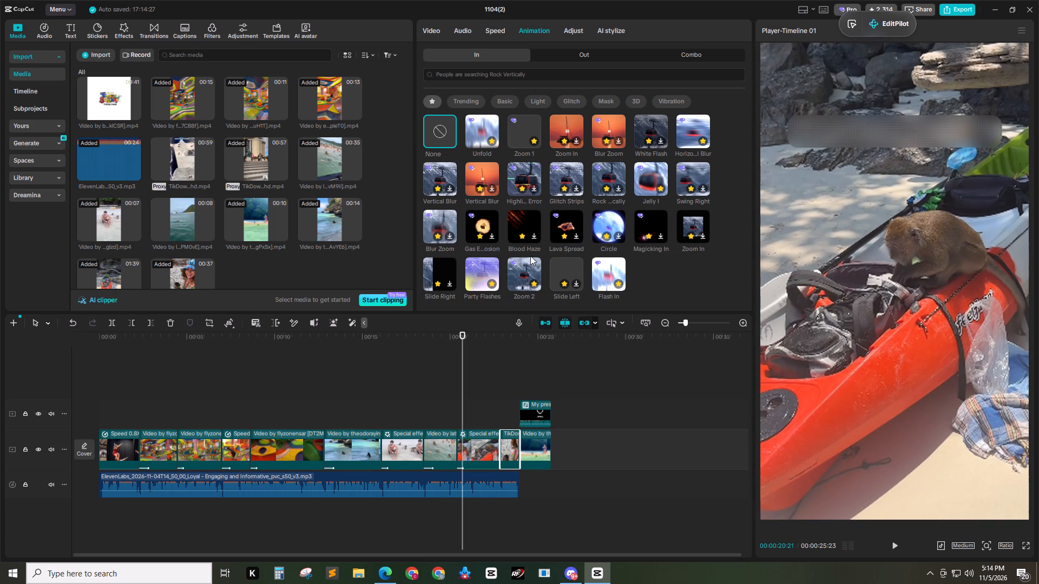
left_click(577, 172)
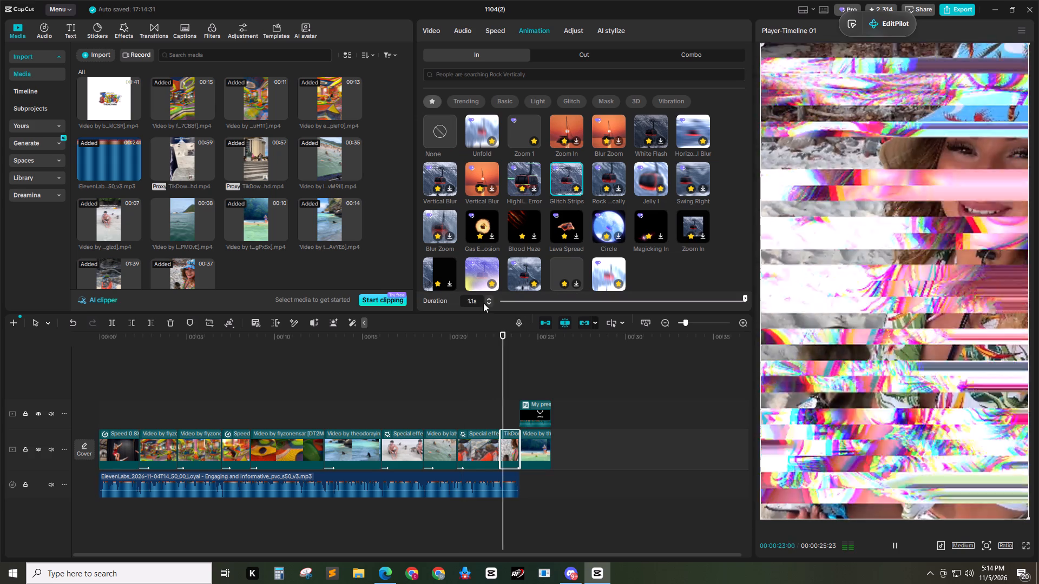
left_click(474, 301)
key("ctrl+a")
type("0.3")
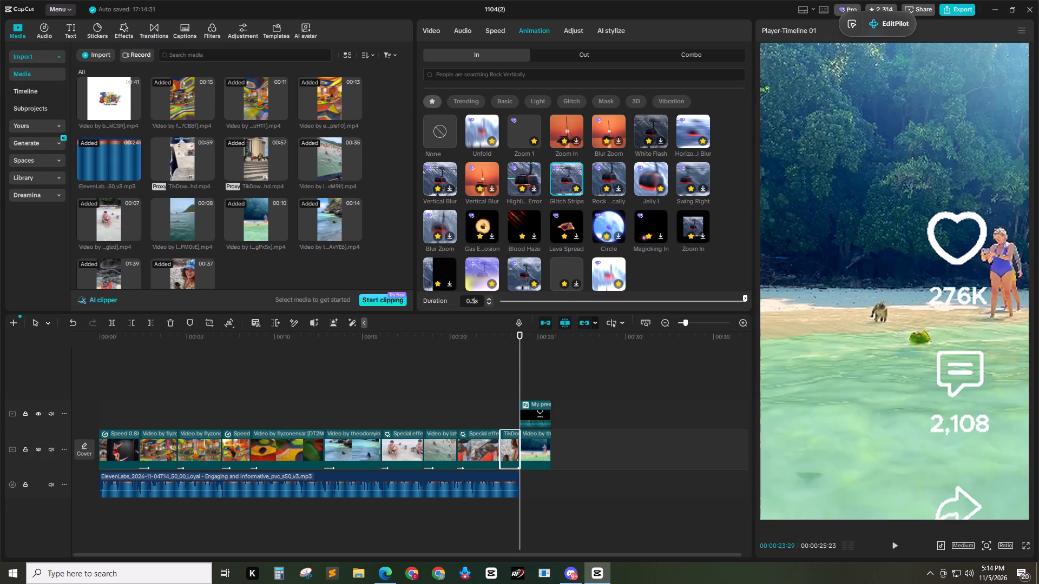
key("BackSpace")
key("4")
key("Return")
Apply the Zoom 2 entrance animation to the last main-track clip with the copied 0.3 s duration.
left_click(528, 456)
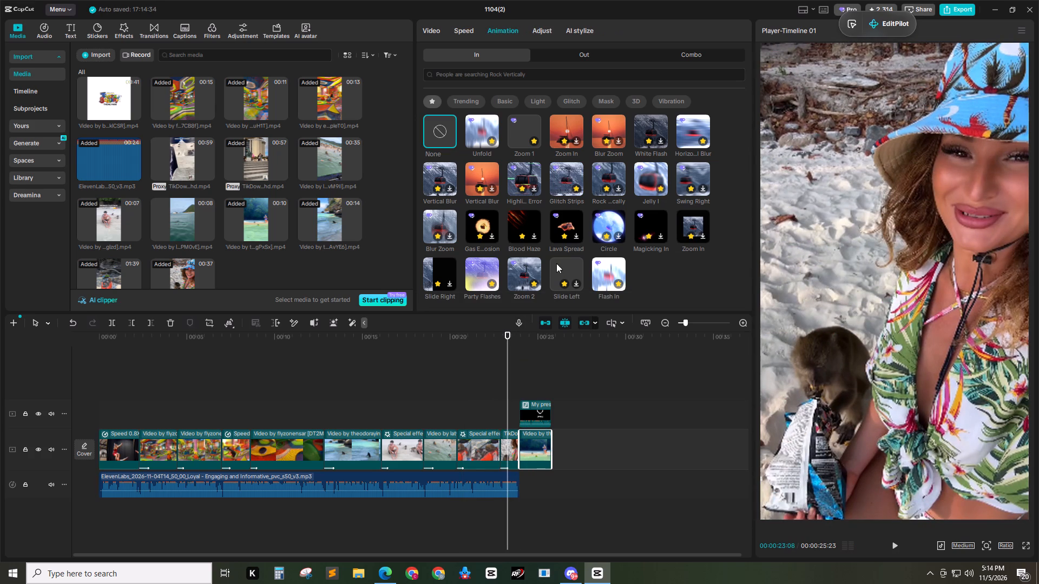
left_click(525, 266)
left_click(478, 303)
key("ctrl+a")
key("ctrl+v")
left_click(248, 387)
Add the Dags Social Media 1 preset at the timeline start, on its own track above the existing video tracks.
left_click_drag(200, 339, 0, 334)
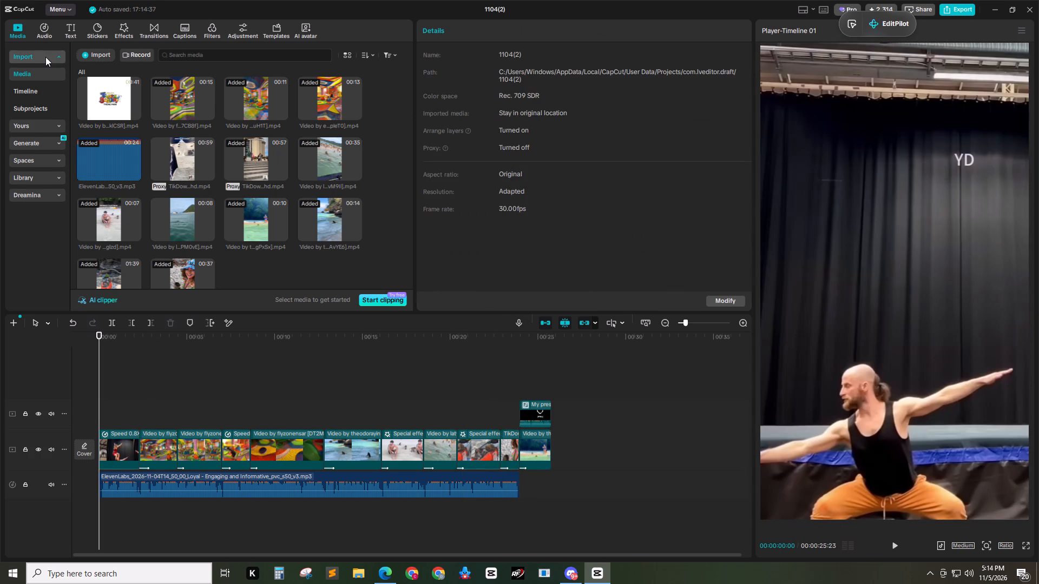
left_click(45, 59)
left_click(42, 72)
left_click(48, 108)
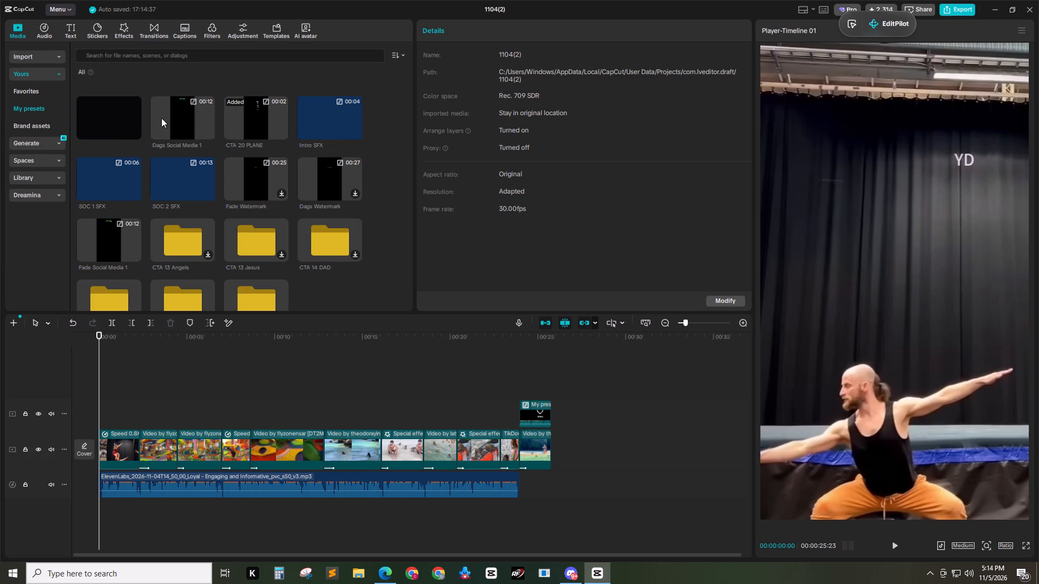
left_click(413, 153)
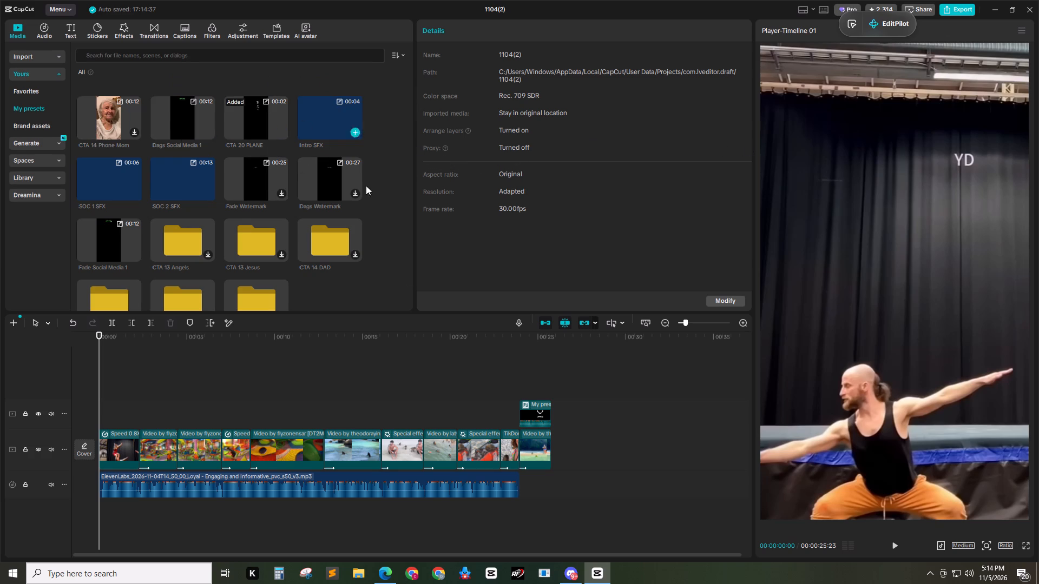
left_click(209, 131)
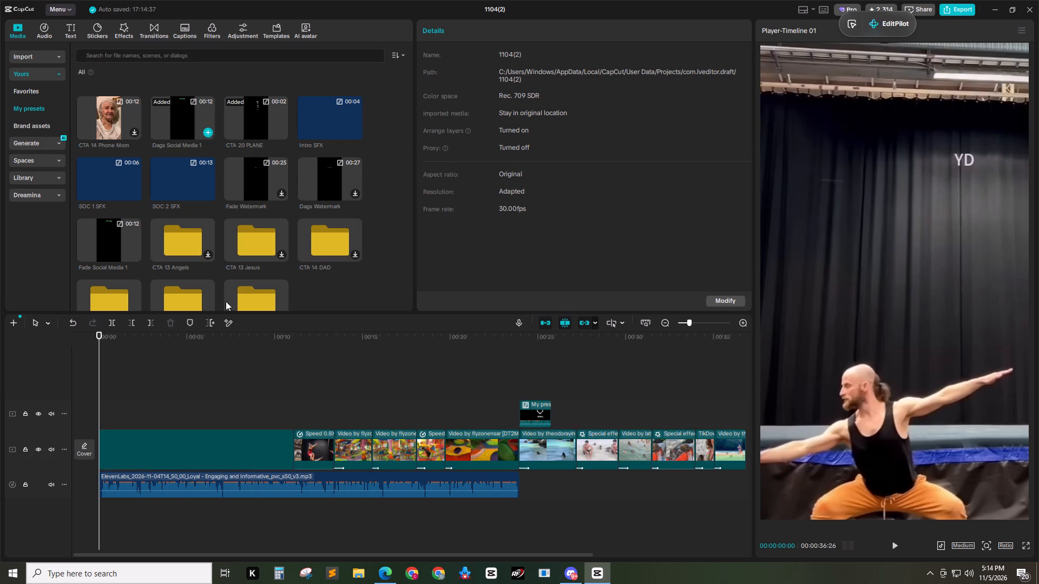
left_click_drag(161, 455, 134, 363)
left_click_drag(170, 391, 162, 391)
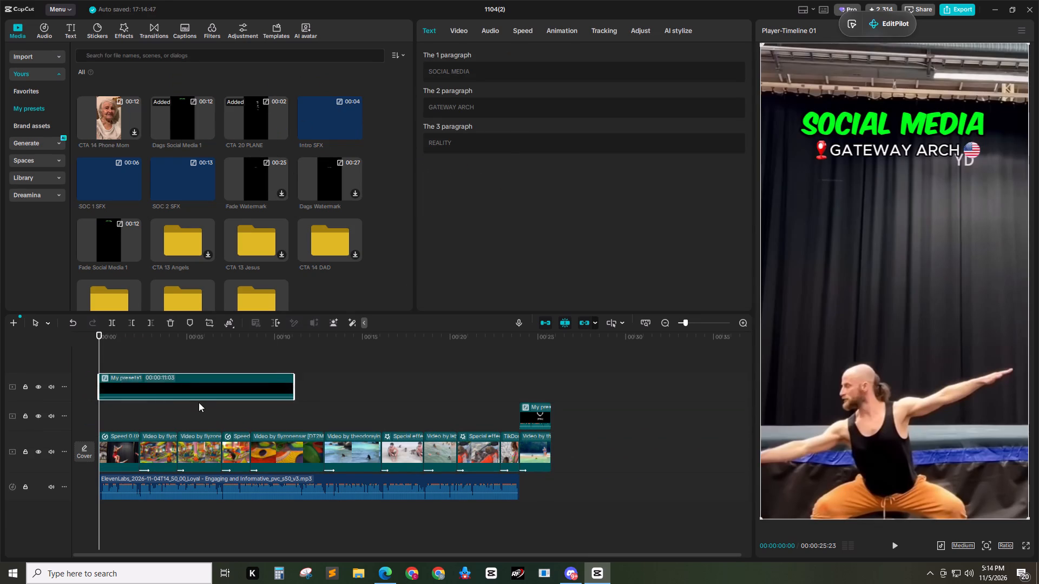
Ungroup the social media preset into its separate text and image layers.
key("alt+shift+g")
Extend all ungrouped title text and image layers together to a duration of 00:00:12:25.
left_click_drag(338, 370, 285, 467)
left_click_drag(294, 390, 295, 390)
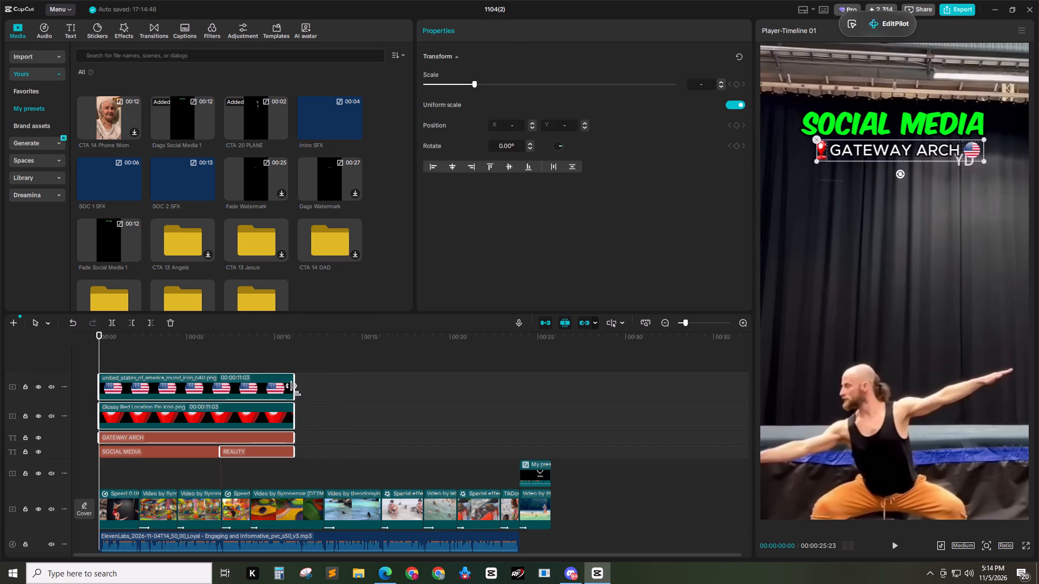
left_click_drag(295, 390, 320, 391)
Duplicate all title layers directly after the originals and trim the copies at the voiceover's end, to a duration of 00:00:11:04.
left_click_drag(353, 353, 186, 446)
key("ctrl+c")
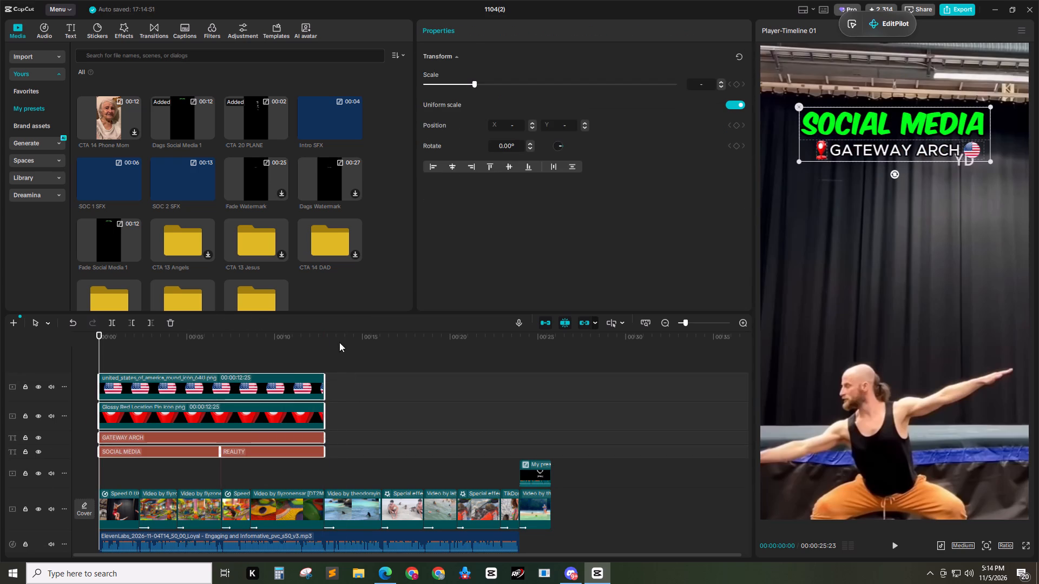
left_click_drag(342, 337, 323, 337)
key("ctrl+v")
left_click_drag(457, 329, 512, 330)
left_click_drag(481, 337, 519, 342)
key("w")
scroll(391, 367, "down", 2)
scroll(352, 372, "up", 1)
Change the second GATEWAY ARCH text layer to MONKEY BEACH.
left_click(245, 425)
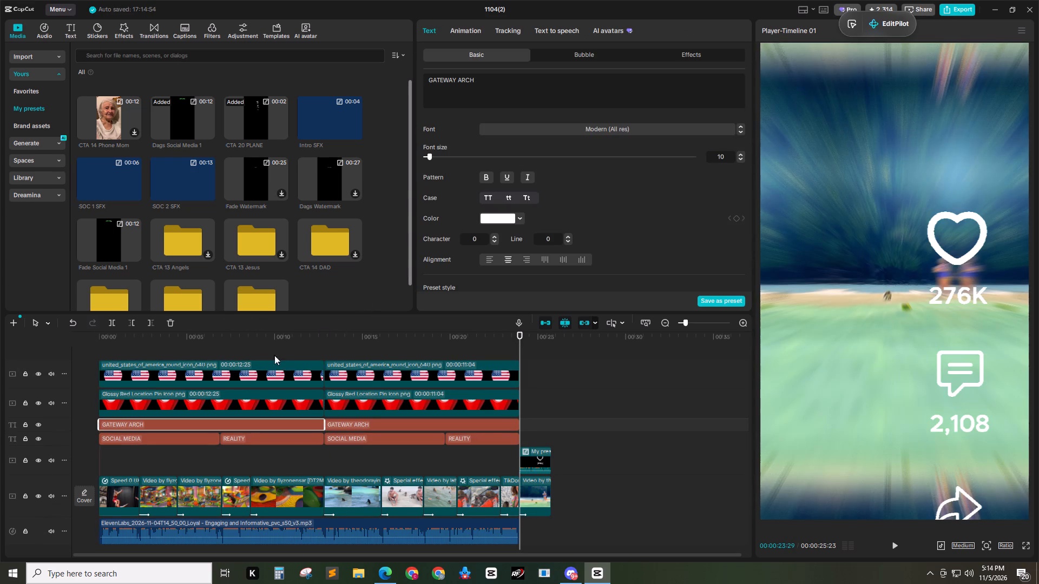
left_click(258, 337)
left_click(357, 426)
left_click(397, 337)
left_click(527, 95)
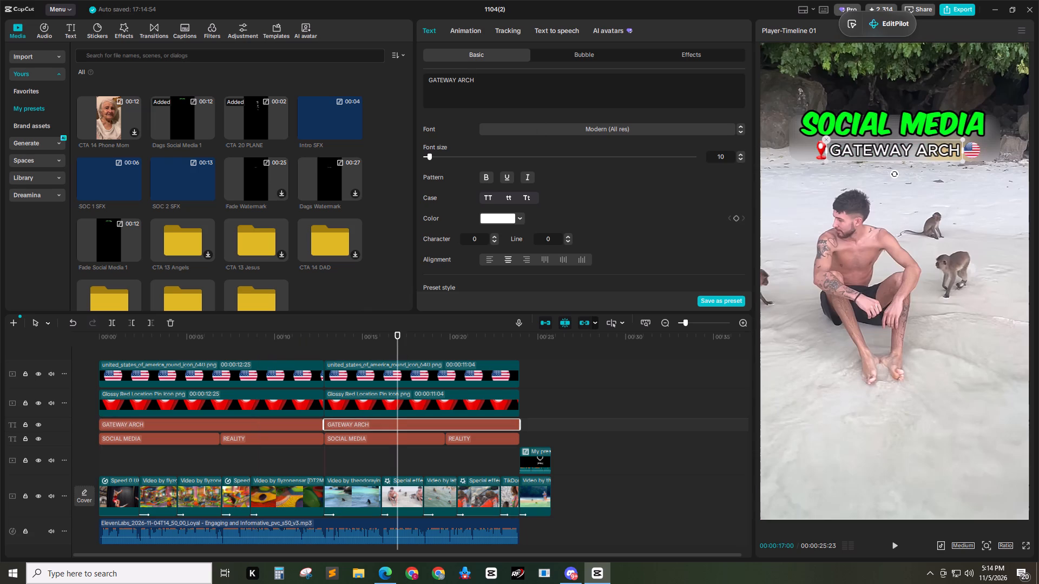
type("MONKEY BEC")
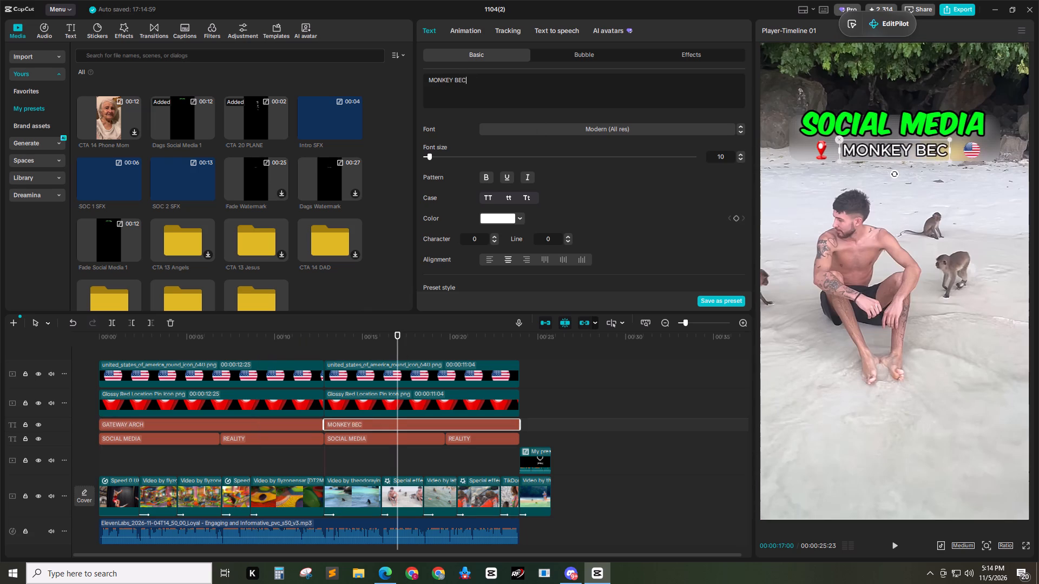
key("BackSpace")
type("ACH")
Change the first GATEWAY ARCH text layer to FANTASY LABYRINTH.
left_click(251, 337)
left_click(245, 425)
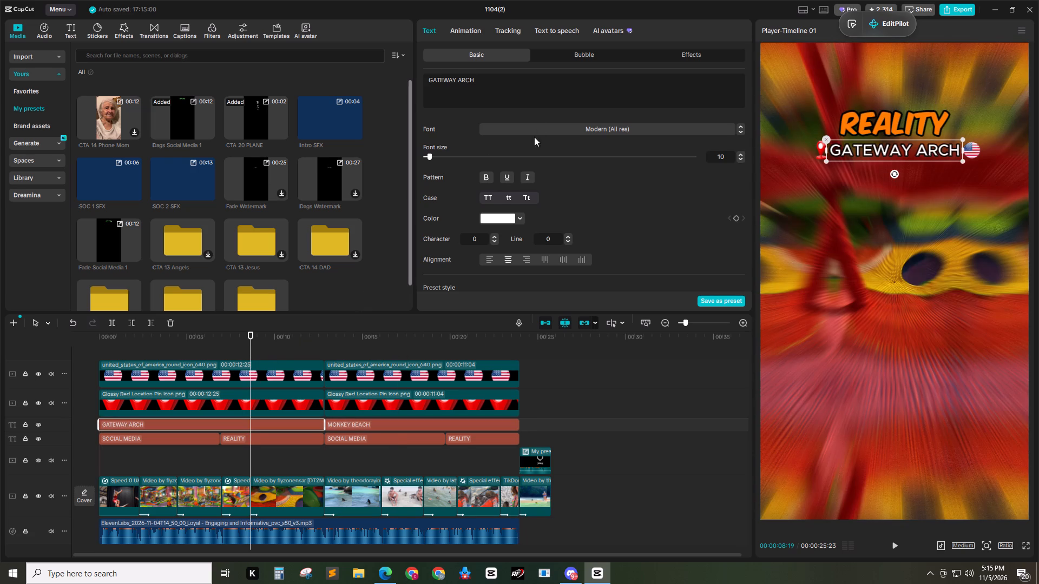
left_click(575, 84)
key("ctrl+a")
type("FANTASY LABYRINTH")
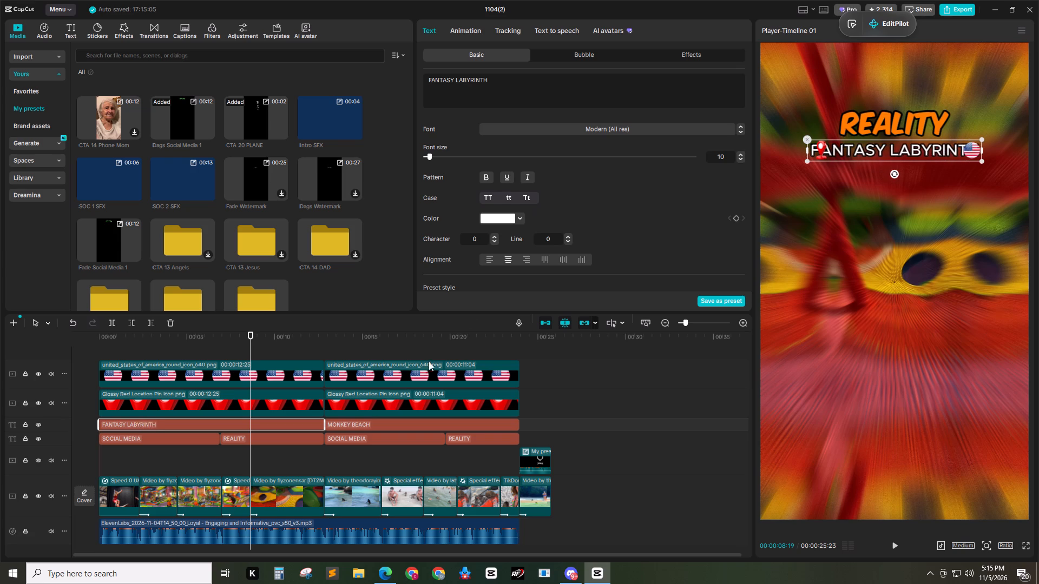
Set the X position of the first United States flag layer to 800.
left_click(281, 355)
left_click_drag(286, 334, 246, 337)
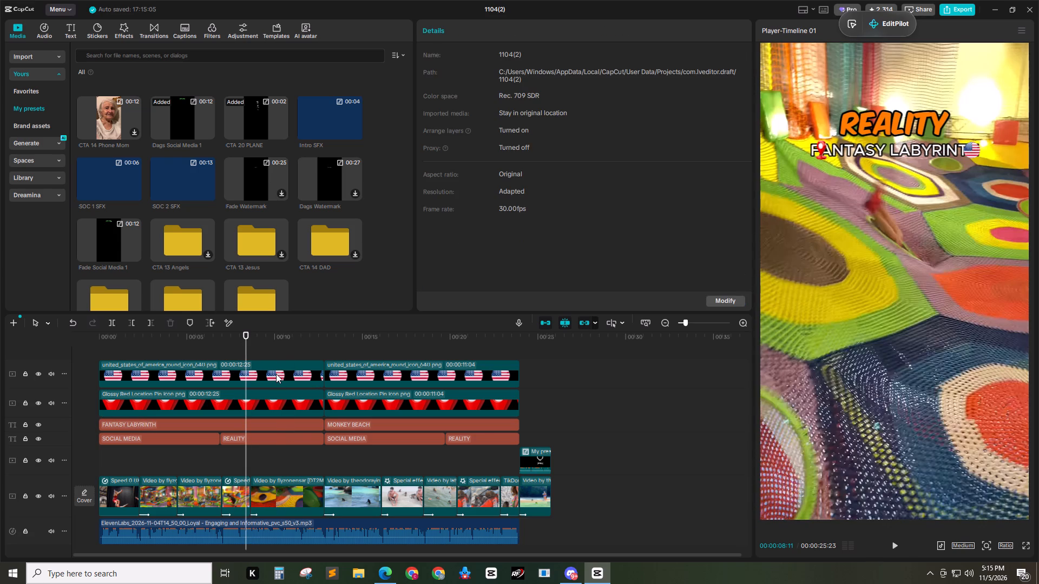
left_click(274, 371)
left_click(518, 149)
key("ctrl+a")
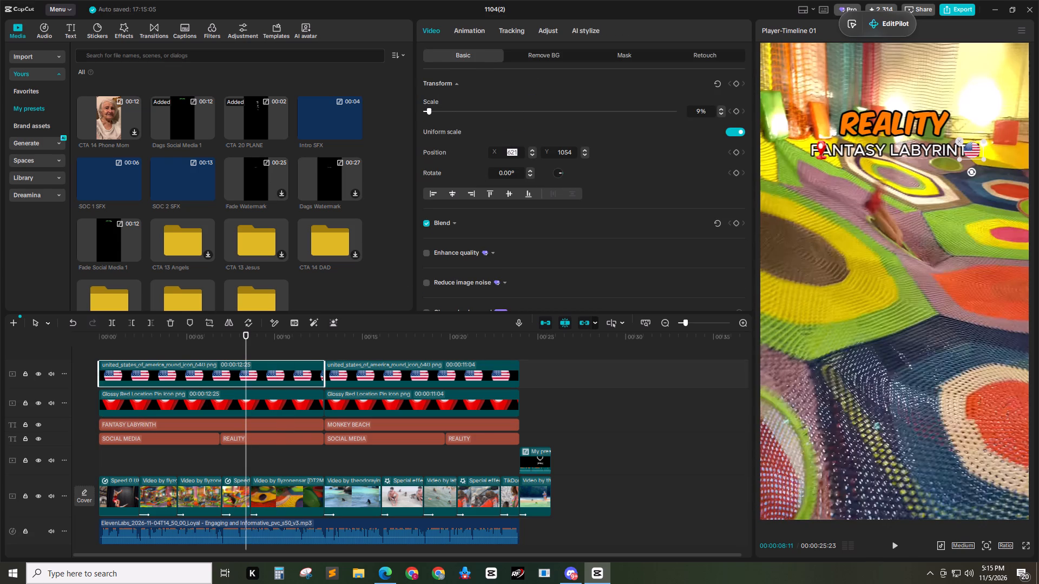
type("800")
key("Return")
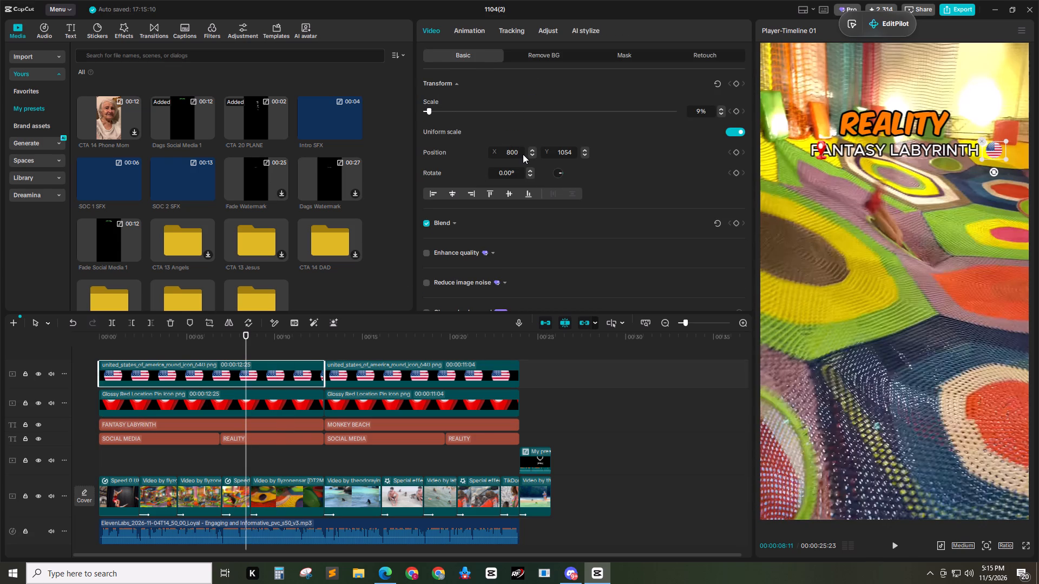
Set the X position of the first United States flag layer to 780.
left_click_drag(231, 343, 175, 336)
left_click_drag(176, 335, 168, 336)
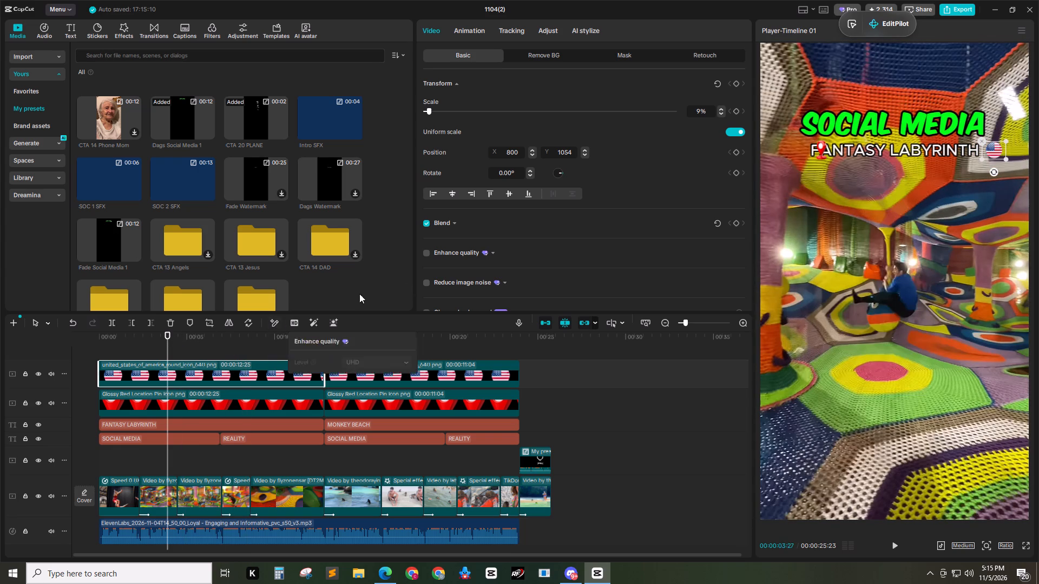
left_click_drag(519, 151, 485, 152)
type("78")
key("0")
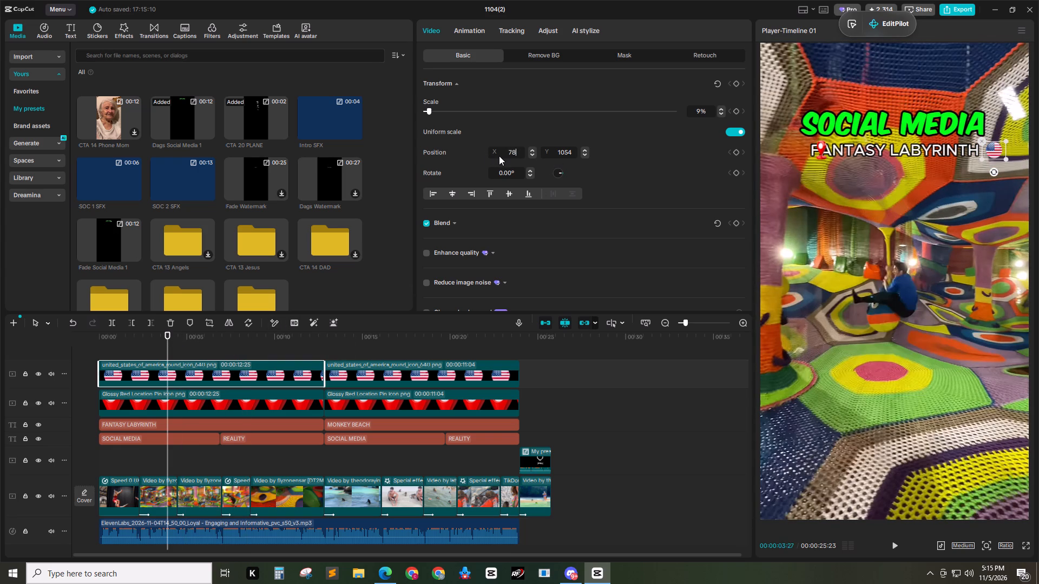
key("Return")
Shift the first location pin clear of the text, trying X positions -780 and -730 before settling on -750.
left_click(290, 409)
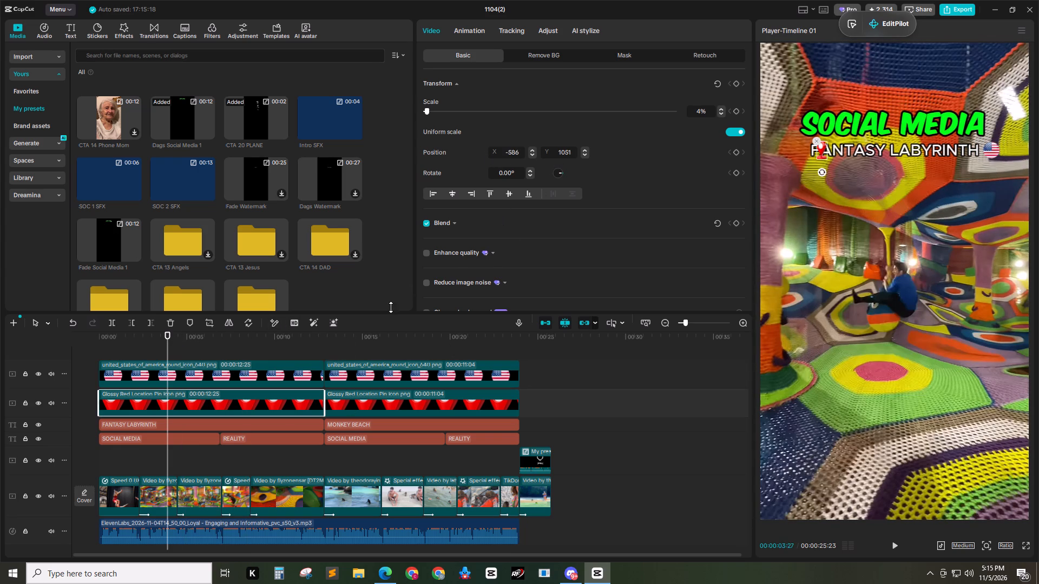
left_click_drag(518, 153, 509, 153)
type("780")
key("Return")
left_click_drag(521, 153, 512, 153)
type("30")
key("Return")
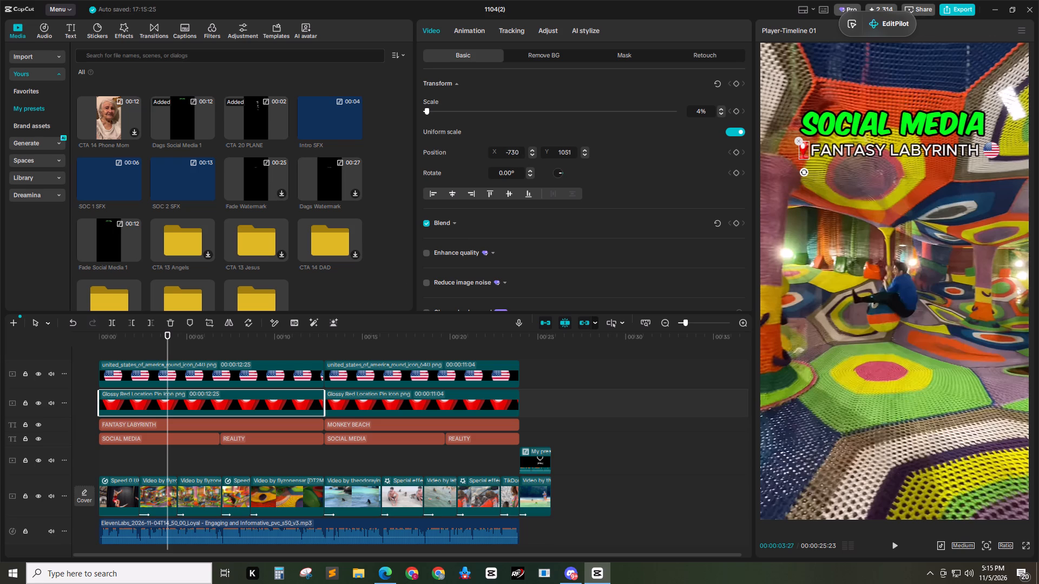
left_click(516, 153)
key("5")
key("Return")
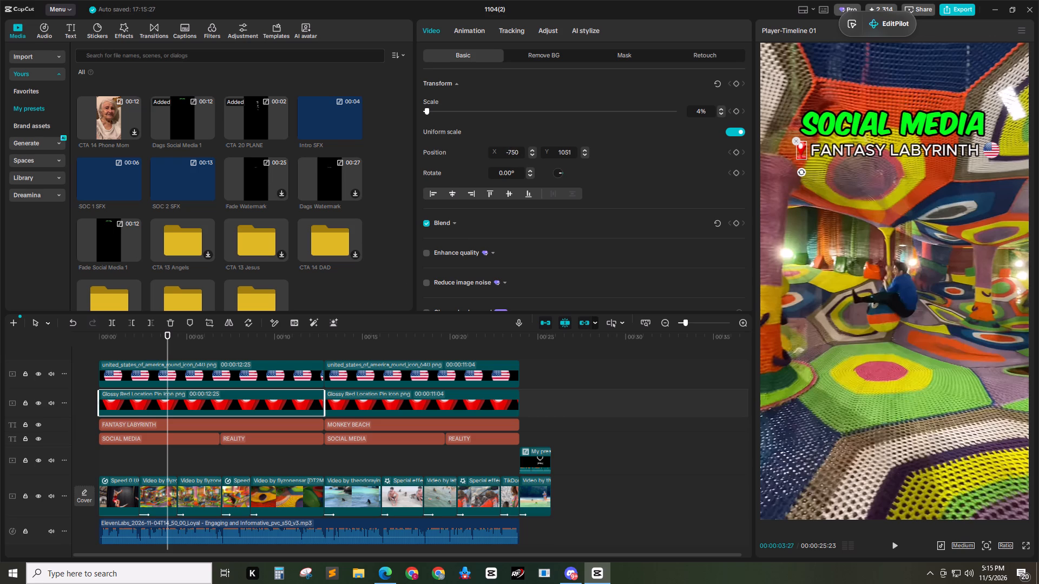
Preview the title layout at several points across both halves of the timeline.
left_click(220, 348)
left_click_drag(222, 336, 146, 338)
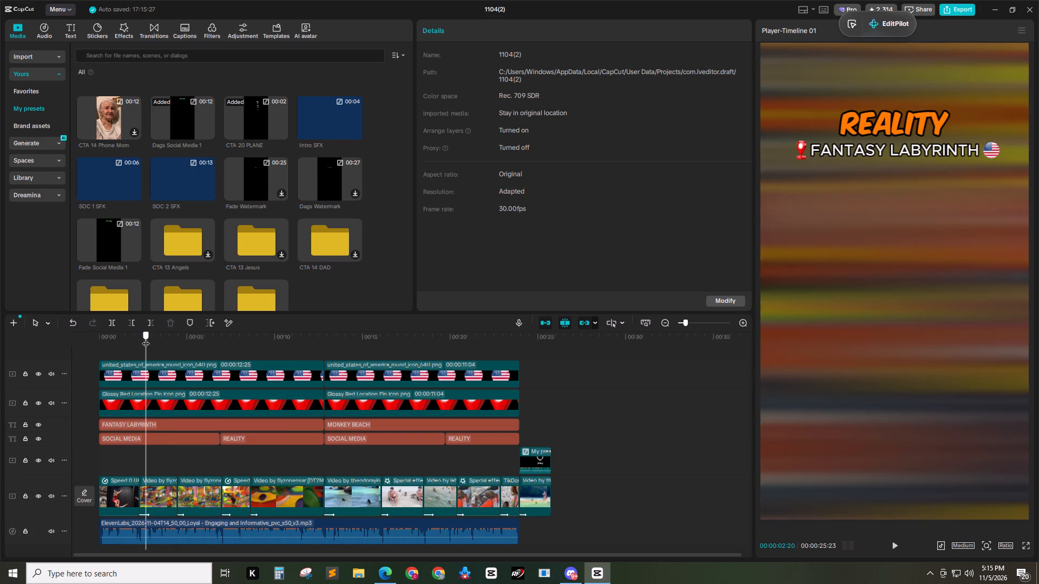
left_click_drag(146, 338, 404, 331)
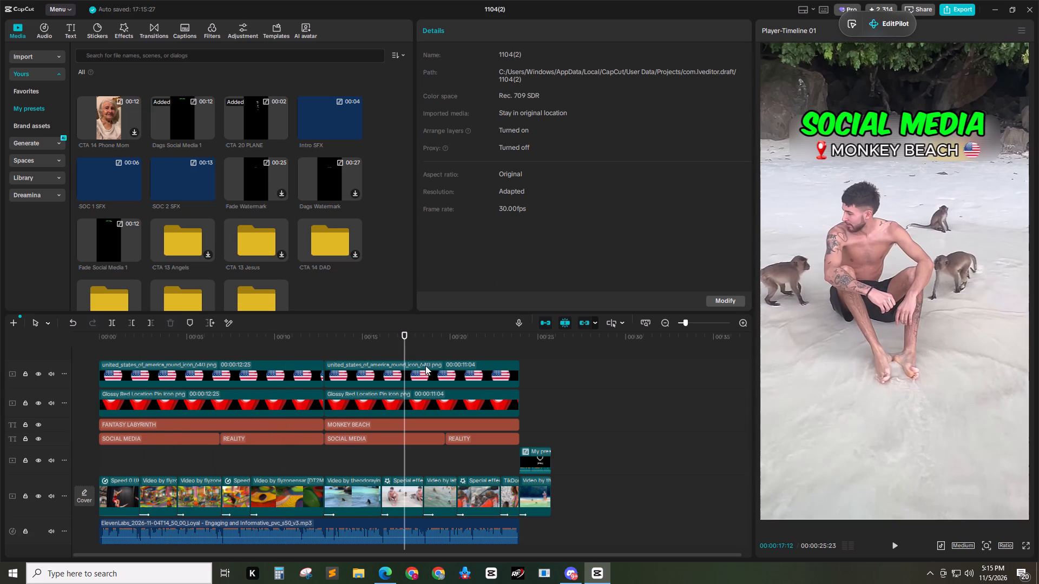
left_click_drag(277, 336, 264, 338)
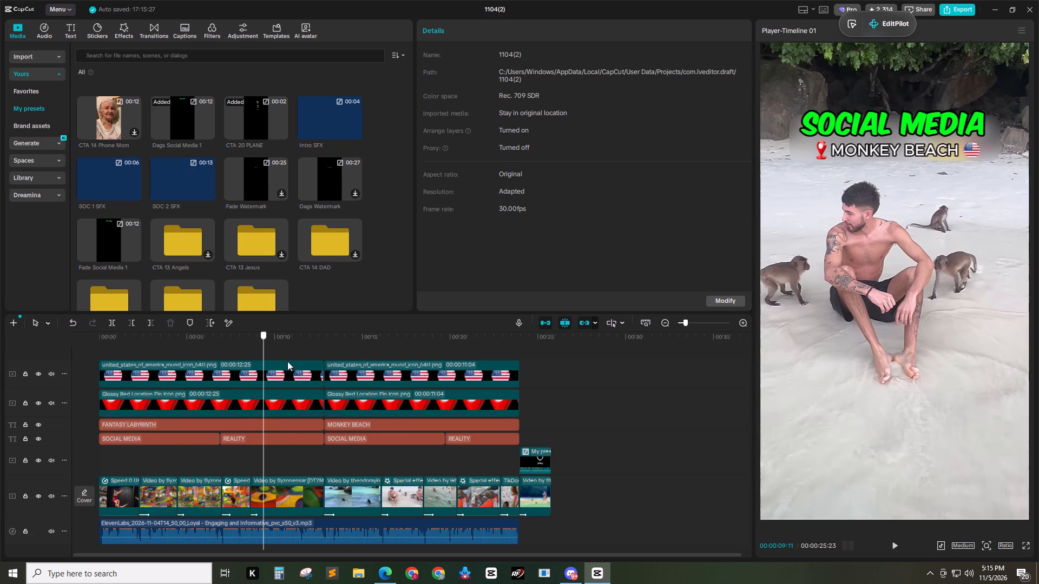
Open the Free flag icons website in Edge and check the Downloads folder for the Thailand and Malaysia round flags.
left_click(382, 577)
left_click(510, 0)
key("ctrl+t")
type("fre")
key("Return")
left_click(324, 576)
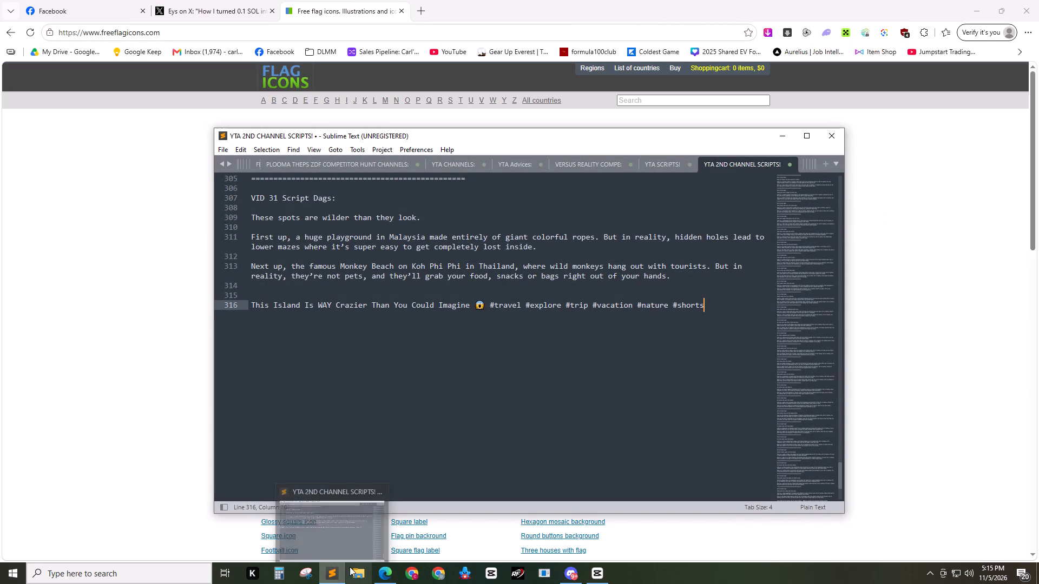
left_click(361, 573)
left_click(264, 250)
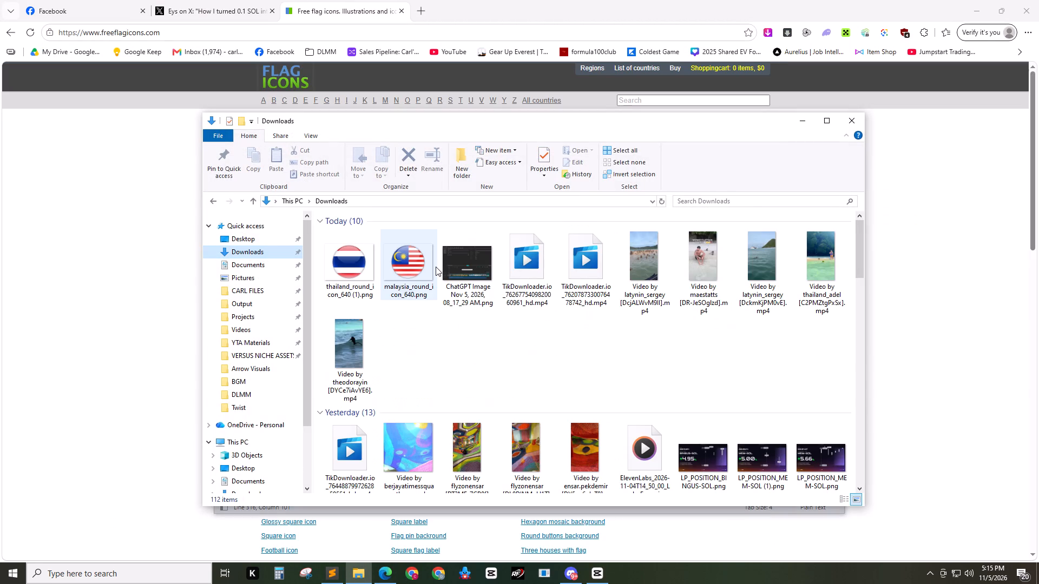
left_click(850, 120)
left_click(598, 572)
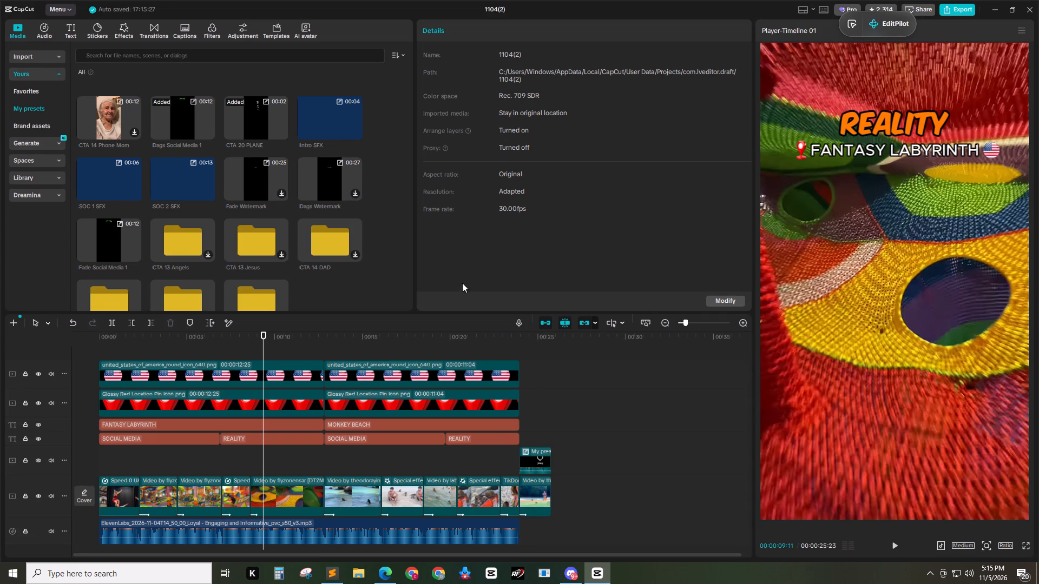
Browse to Downloads in the media import dialog and delete the ChatGPT Image Nov 5, 2026 file there.
scroll(365, 368, "up", 4)
left_click(333, 275)
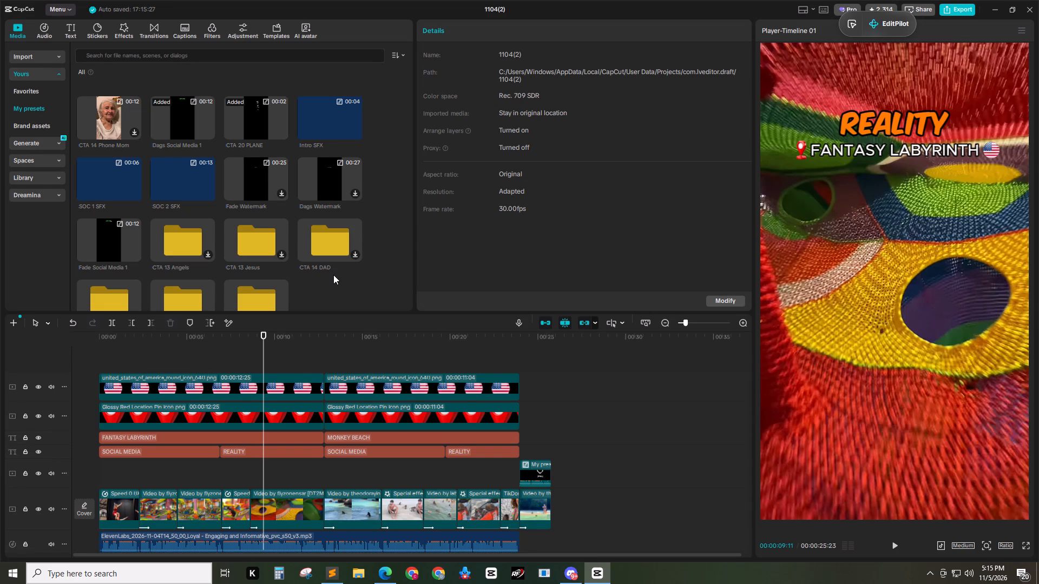
key("ctrl+i")
left_click(58, 172)
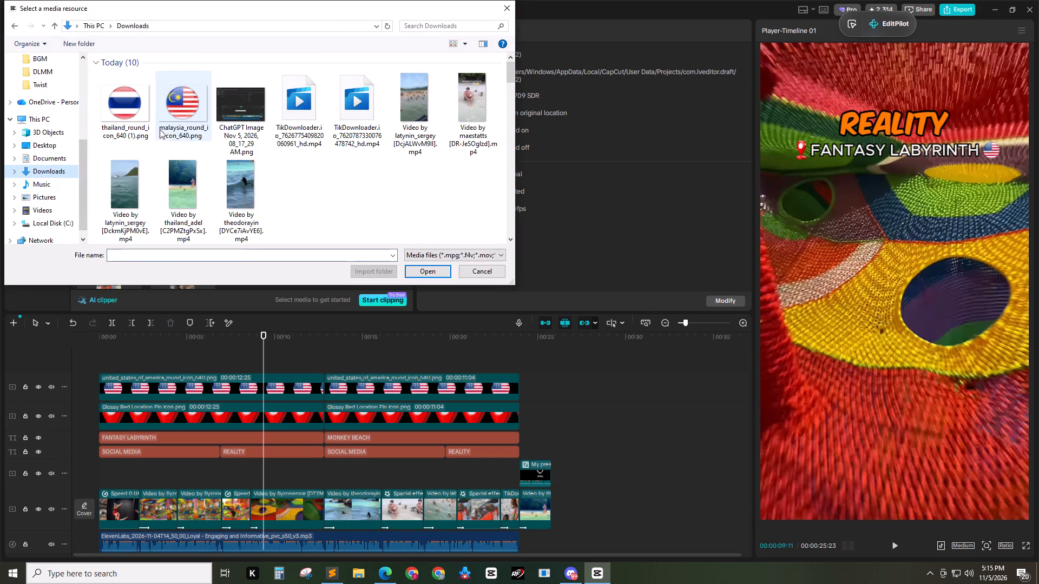
left_click(137, 107, "ctrl")
left_click(188, 107, "ctrl")
left_click(249, 116, "ctrl")
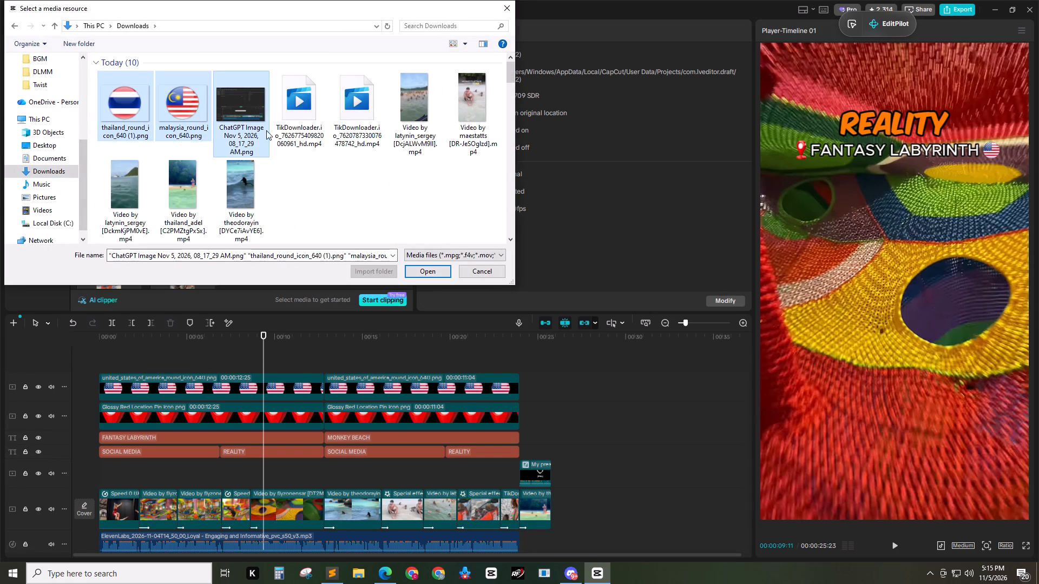
left_click(326, 198)
left_click(258, 131)
key("Delete")
Import thailand_round_icon_640 (1).png and malaysia_round_icon_640.png into the project media.
left_click_drag(91, 144, 150, 125)
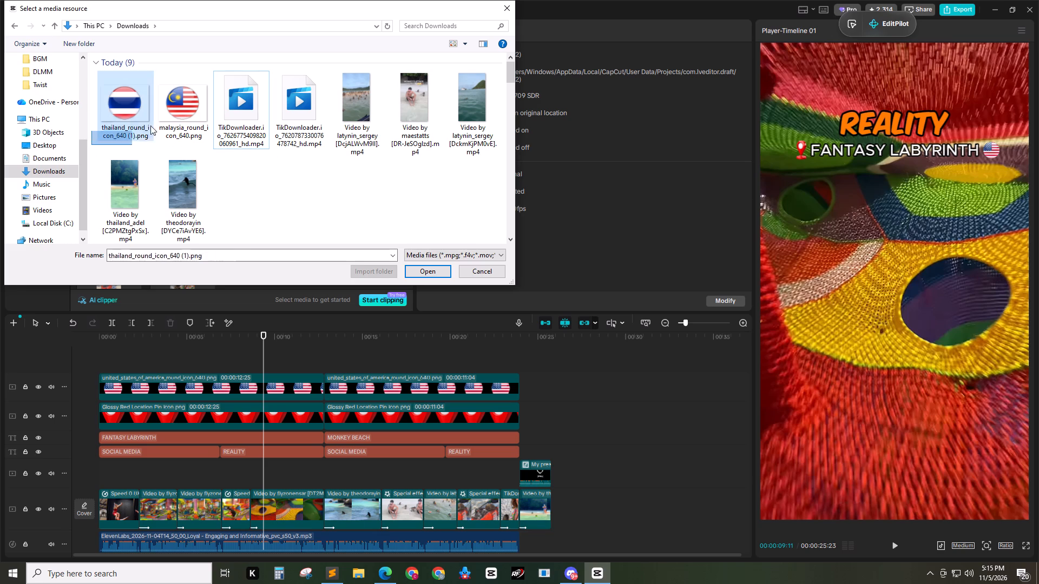
left_click_drag(150, 125, 183, 116)
left_click(424, 274)
Place both imported flag images on a new track above the title layers and set their scale to 9%.
left_click_drag(330, 250, 208, 356)
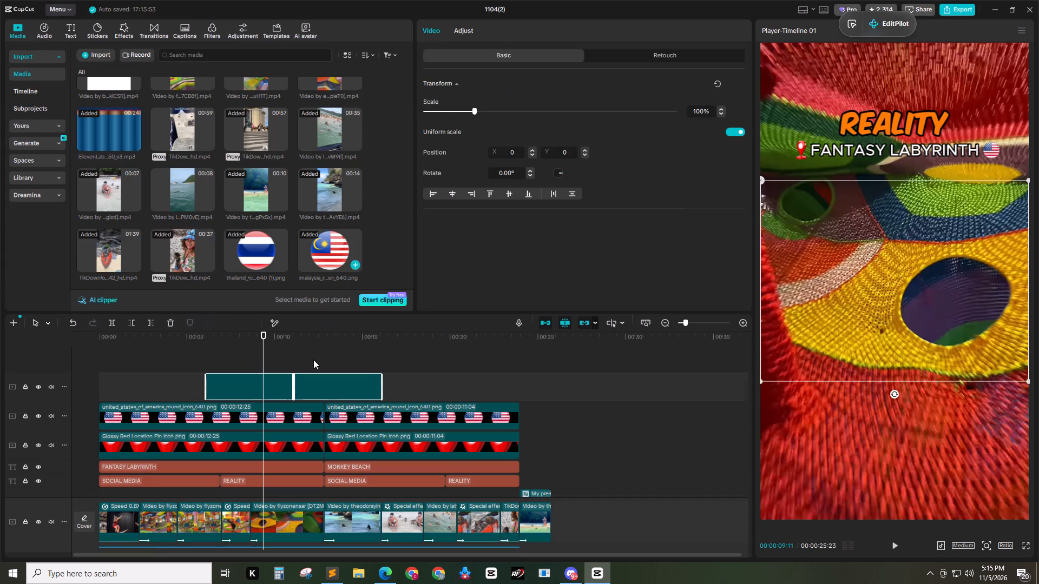
left_click(700, 112)
key("ctrl+a")
key("9")
key("Return")
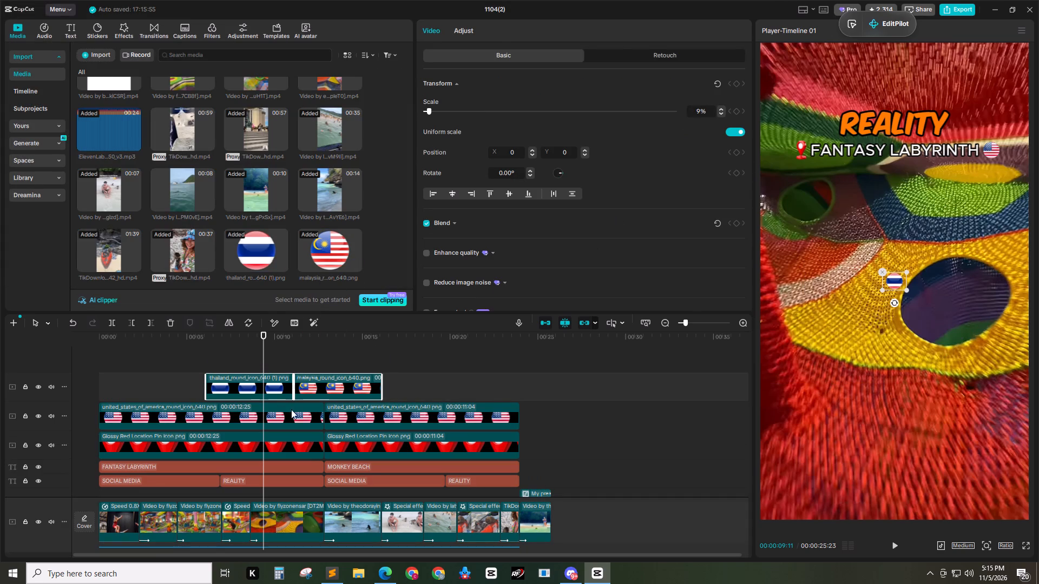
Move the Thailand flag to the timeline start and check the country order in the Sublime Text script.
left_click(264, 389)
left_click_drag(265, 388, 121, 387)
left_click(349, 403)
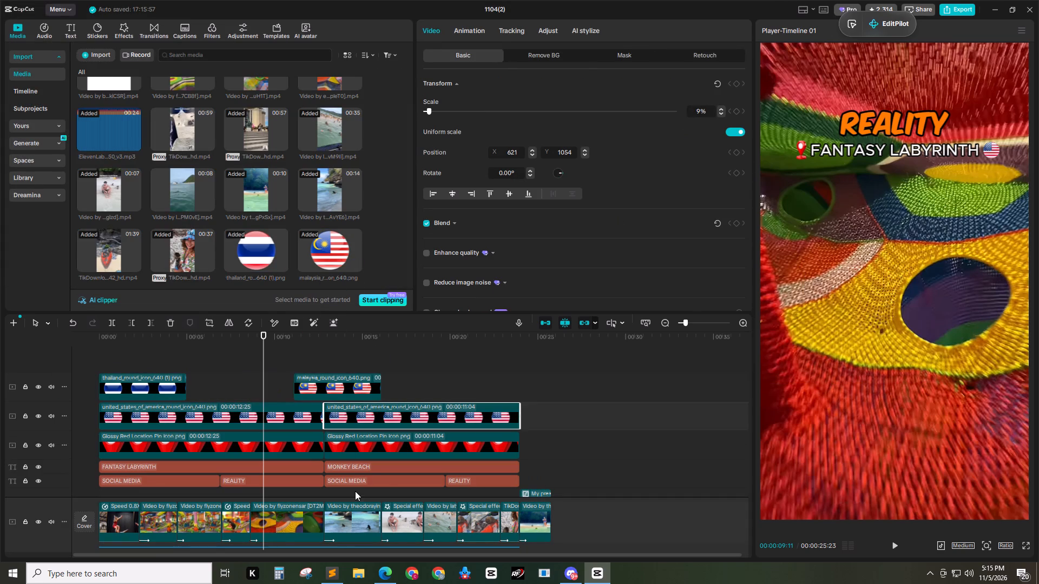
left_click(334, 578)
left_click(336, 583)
Put the Malaysia flag at the timeline start in place of the Thailand flag and extend it to 00:00:12:25.
left_click_drag(351, 386, 193, 366)
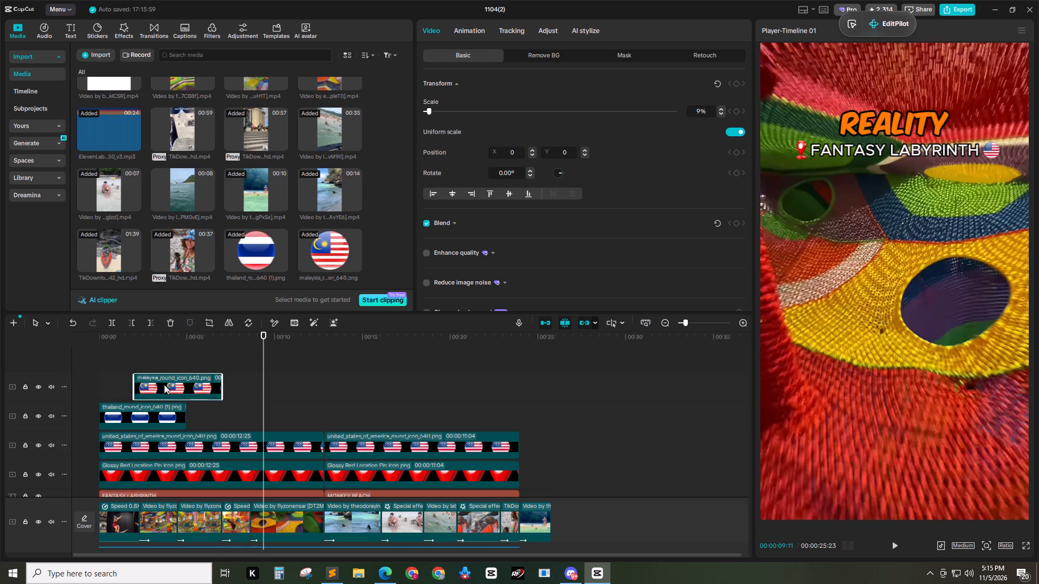
left_click(149, 417)
left_click_drag(133, 415, 358, 417)
left_click_drag(182, 393, 135, 425)
left_click_drag(189, 387, 470, 391)
Align the Thailand flag directly after the Malaysia flag and extend it to a duration of 00:00:11:04.
left_click_drag(392, 389, 398, 389)
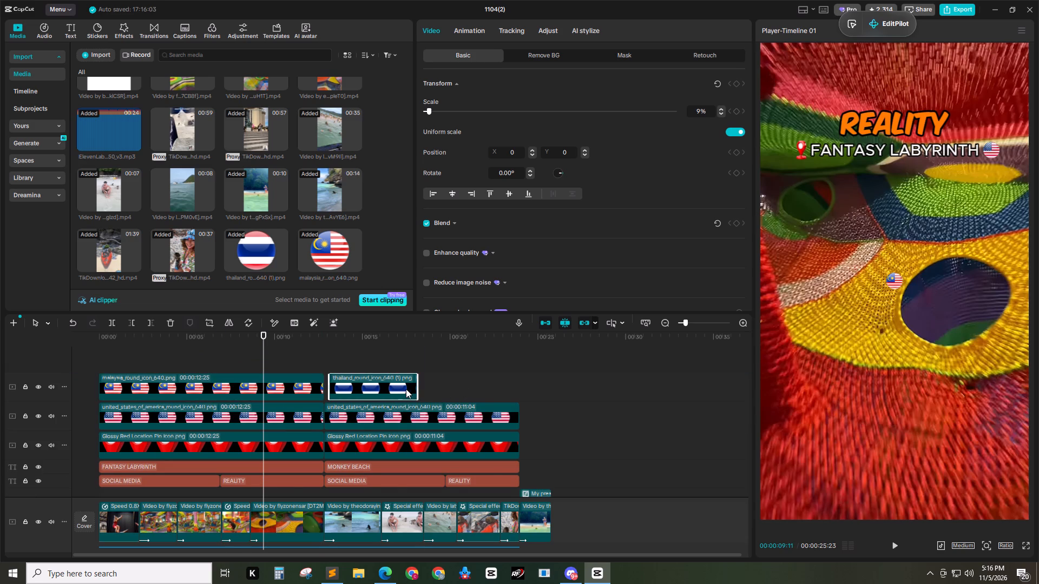
left_click_drag(400, 389, 391, 388)
left_click_drag(390, 385, 398, 423)
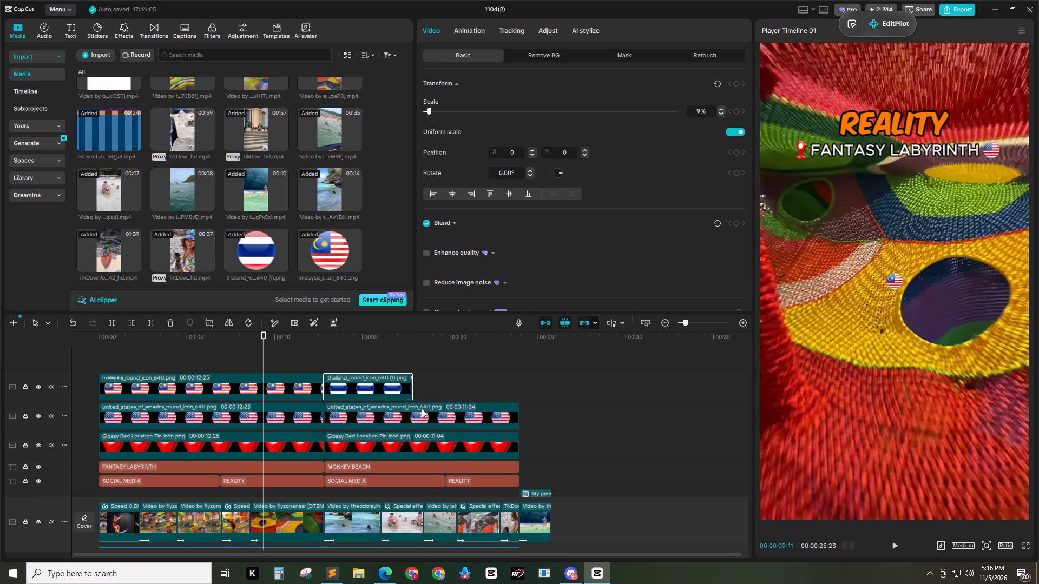
left_click_drag(413, 387, 517, 386)
Match the Malaysia flag's position to the United States flag in the same section, using X 780 and Y 1054.
scroll(362, 415, "down", 2)
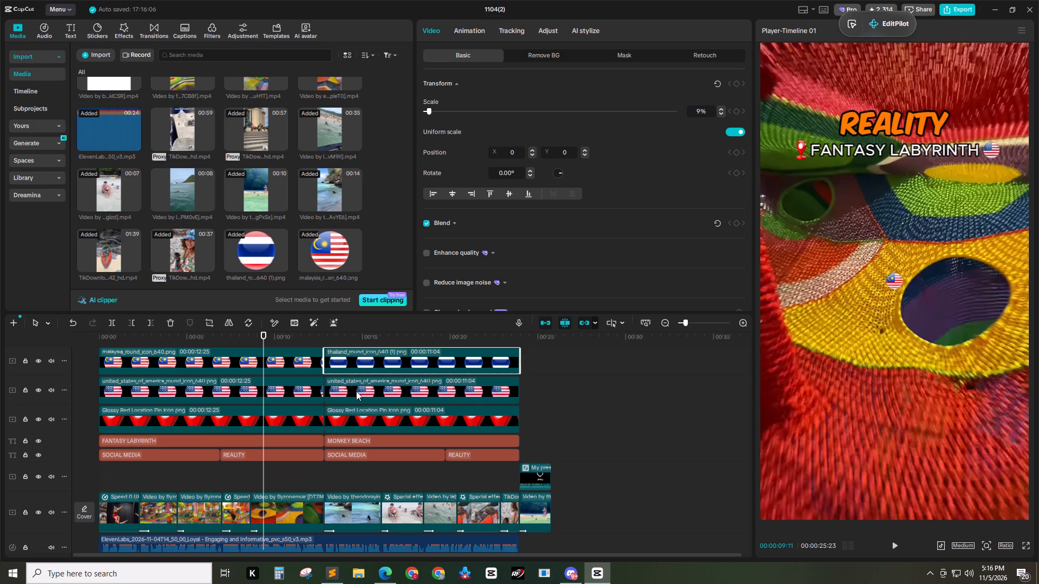
left_click(295, 392)
left_click(519, 152)
key("ctrl+a")
key("ctrl+c")
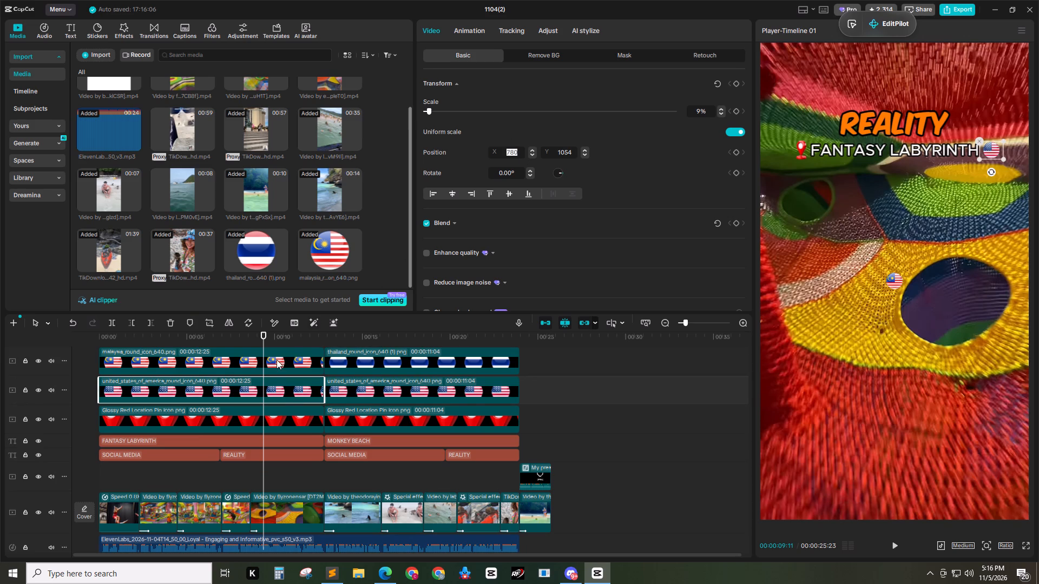
left_click(252, 362)
left_click(517, 151)
key("ctrl+a")
key("ctrl+v")
left_click(288, 382)
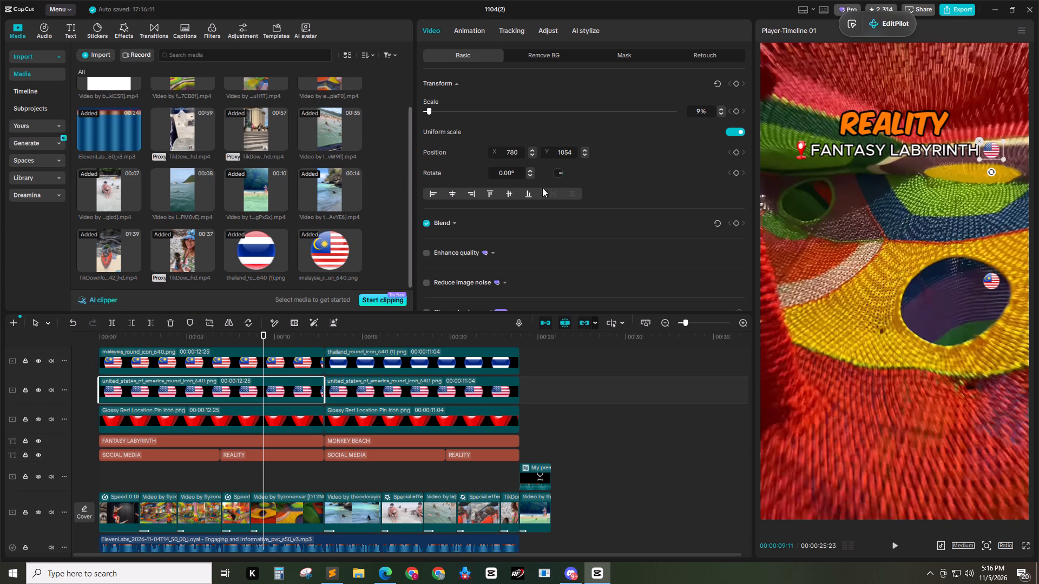
left_click(563, 155)
key("ctrl+a")
key("ctrl+c")
left_click(293, 368)
left_click(571, 153)
key("ctrl+a")
key("ctrl+v")
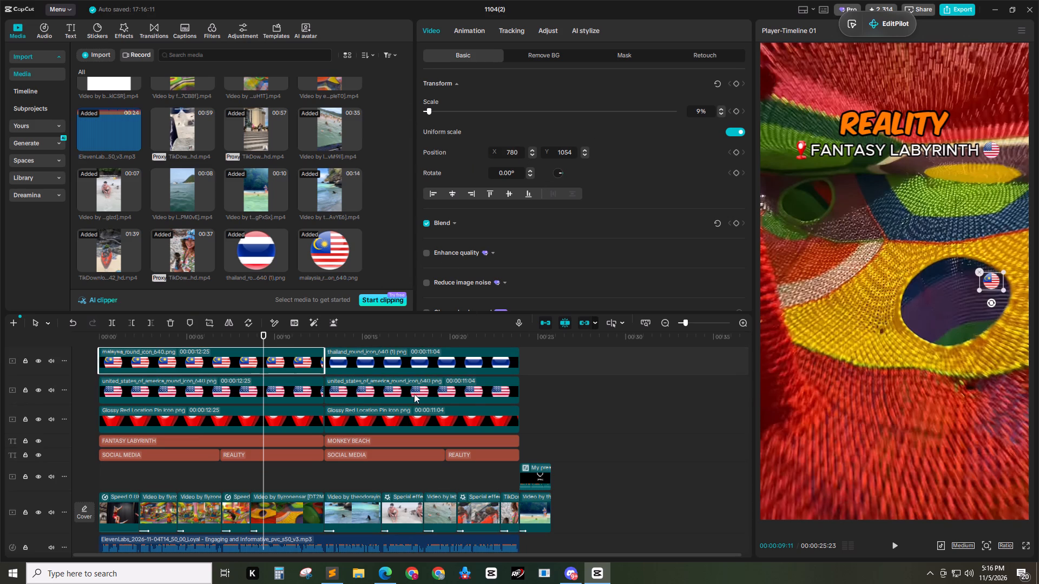
Match the Thailand flag's position to the second United States flag by copying its X and Y values, X 621 and Y 1054.
left_click(409, 387)
left_click(519, 156)
key("ctrl+a")
key("ctrl+c")
left_click(450, 364)
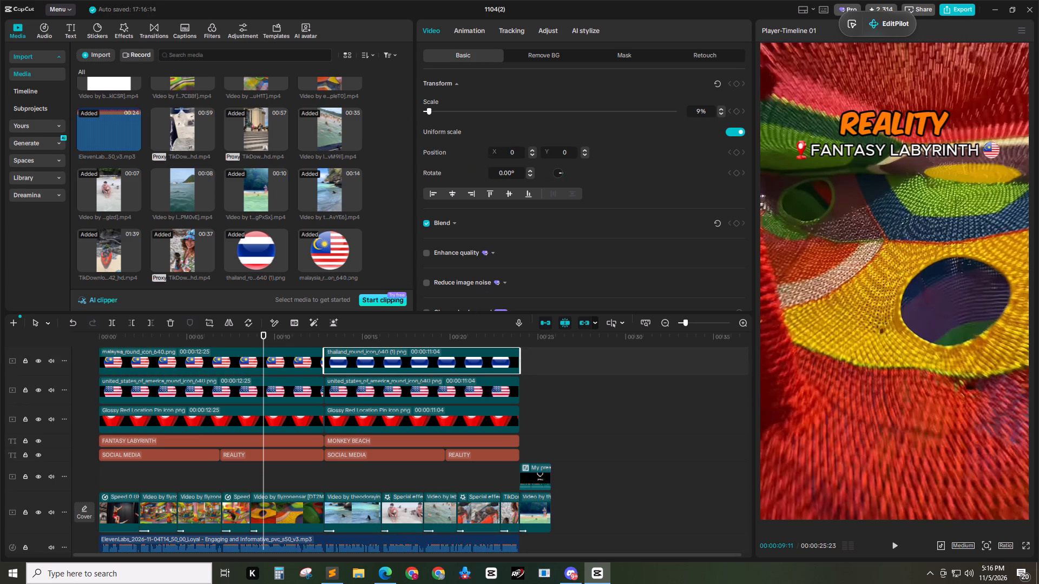
left_click(515, 150)
key("ctrl+a")
key("ctrl+v")
left_click(444, 387)
left_click(563, 152)
key("ctrl+a")
key("ctrl+c")
left_click(463, 360)
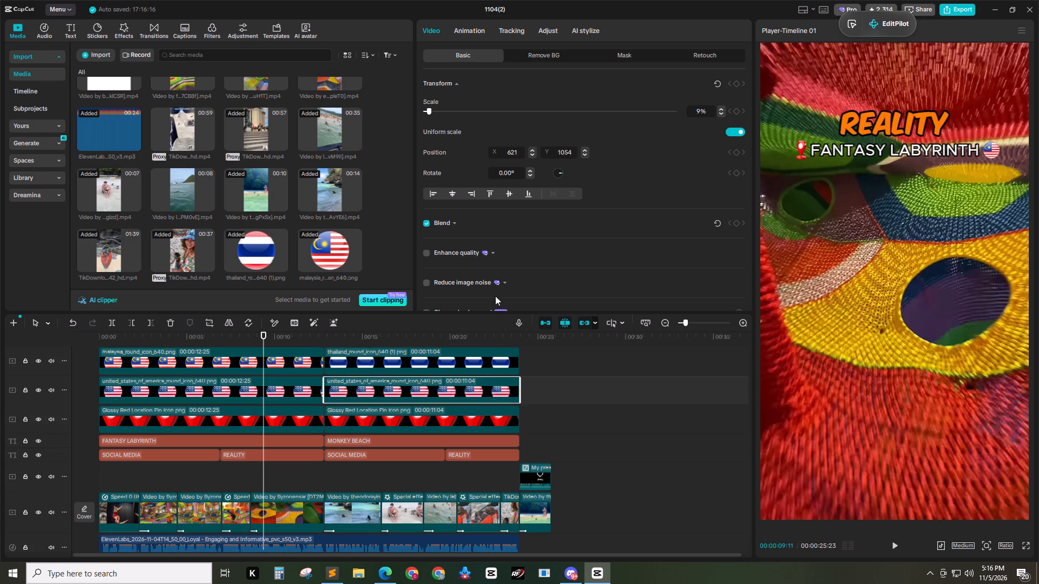
left_click(566, 151)
key("ctrl+a")
key("ctrl+v")
Delete both United States flag clips from the timeline.
left_click(404, 397)
left_click(281, 394, "ctrl")
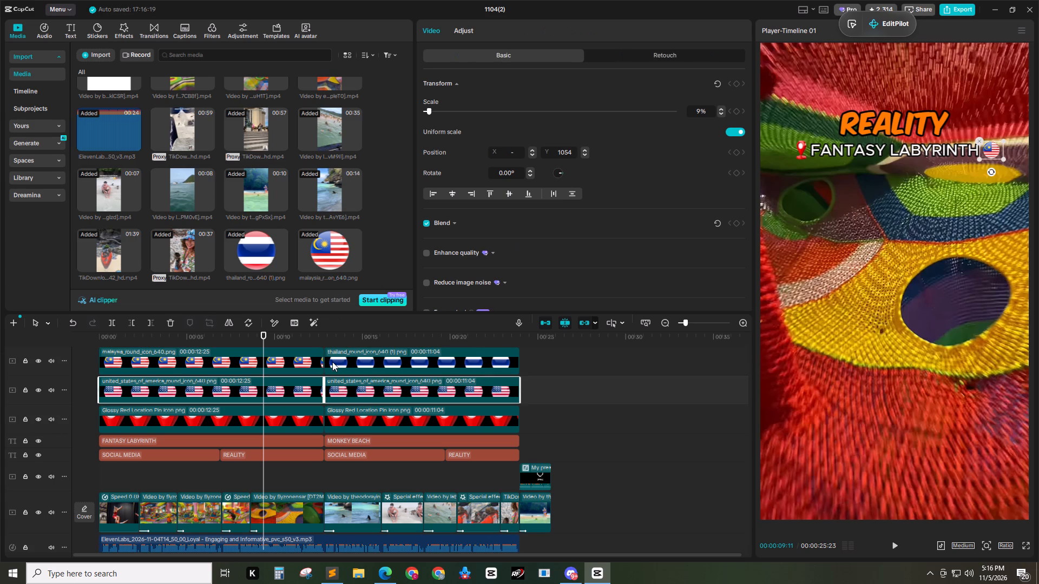
key("Delete")
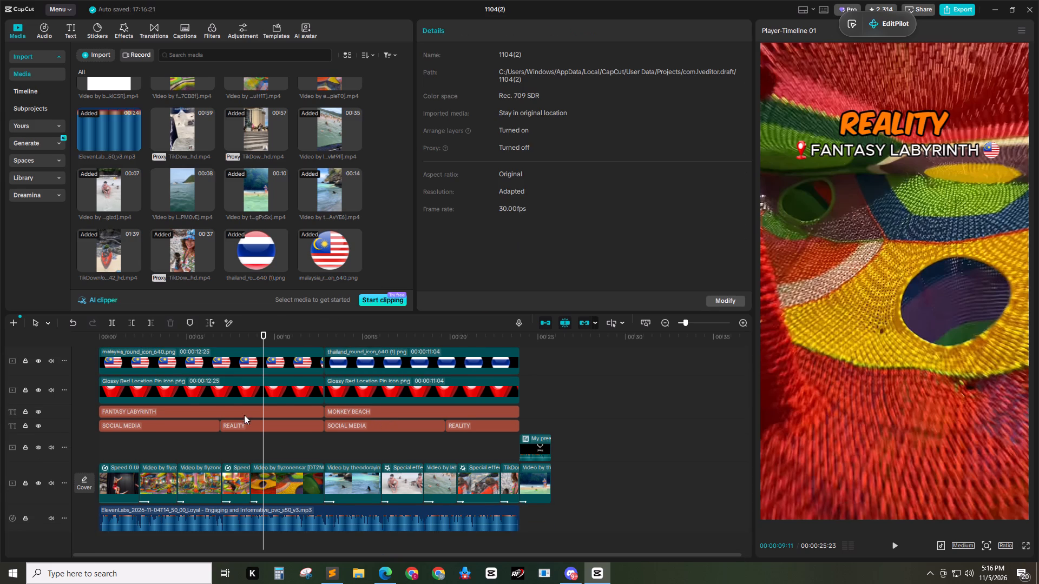
Add the Intro SFX preset from the saved presets at the timeline start and ungroup it into separate sound clips.
scroll(201, 424, "down", 2)
left_click_drag(130, 337, 3, 326)
left_click(37, 60)
left_click(37, 60)
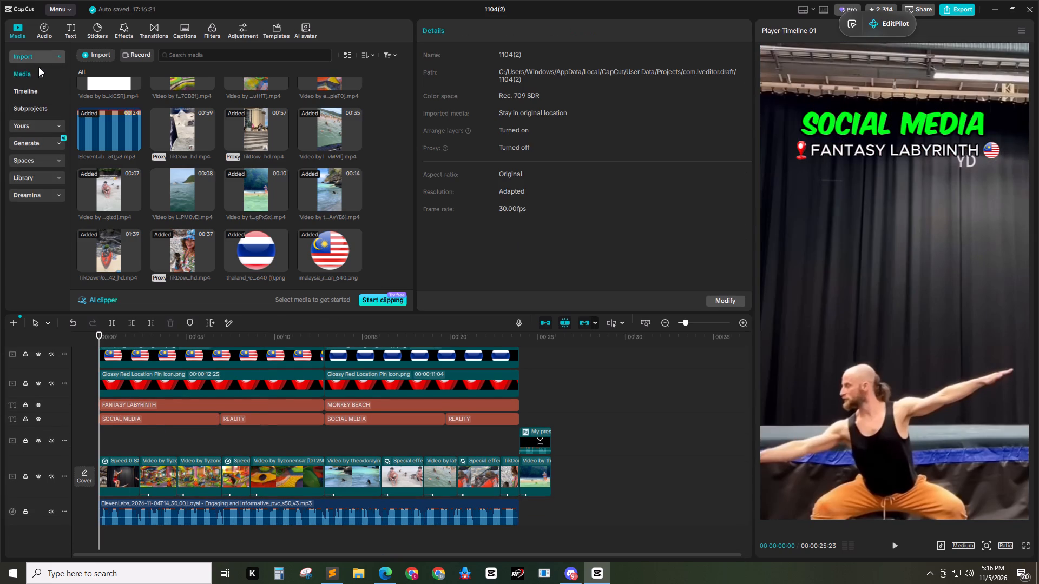
left_click(44, 57)
left_click(45, 78)
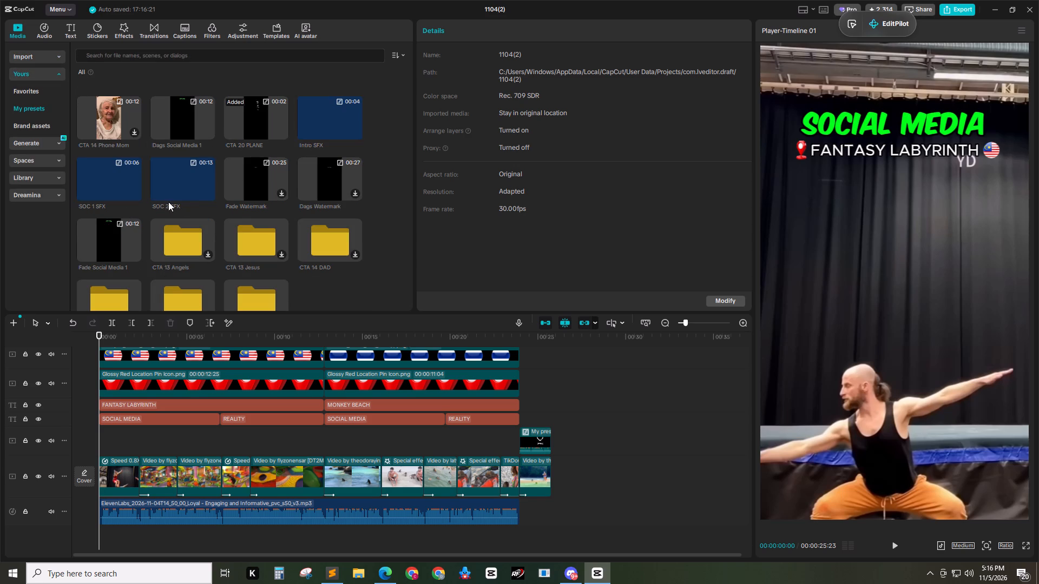
left_click(356, 132)
scroll(221, 436, "down", 1)
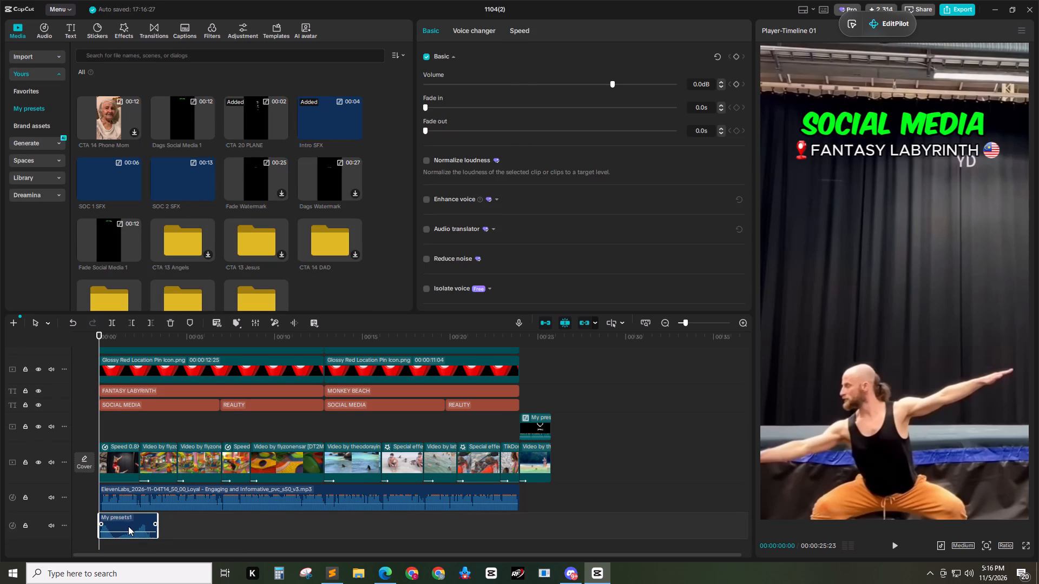
left_click(128, 526)
key("alt+shift+g")
Align the riser and camera flash sounds with the first cut at 00:00:02:09, and move the playhead to 00:00:04:14.
scroll(229, 473, "up", 7, "ctrl")
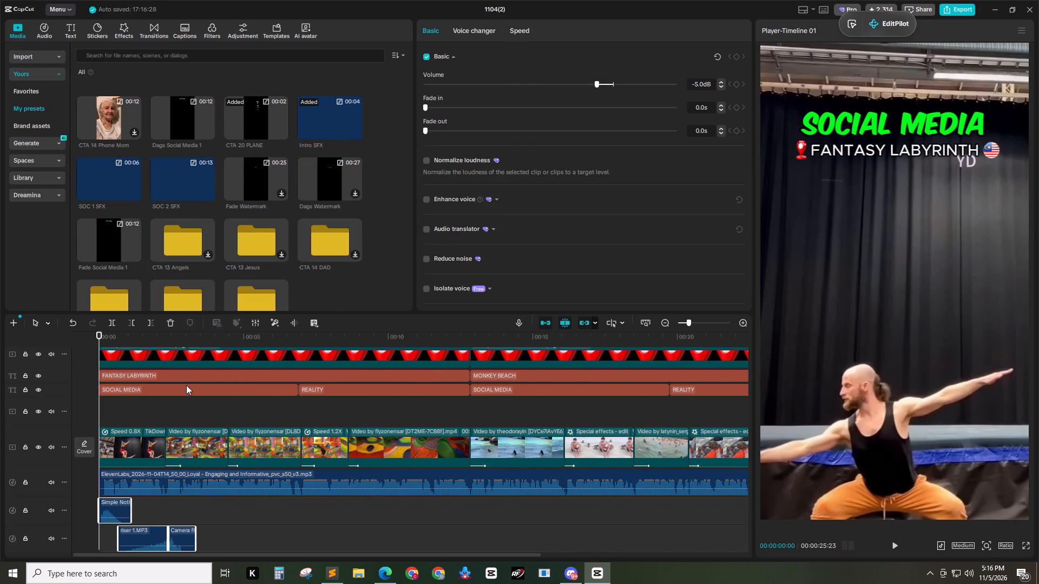
left_click_drag(174, 339, 167, 338)
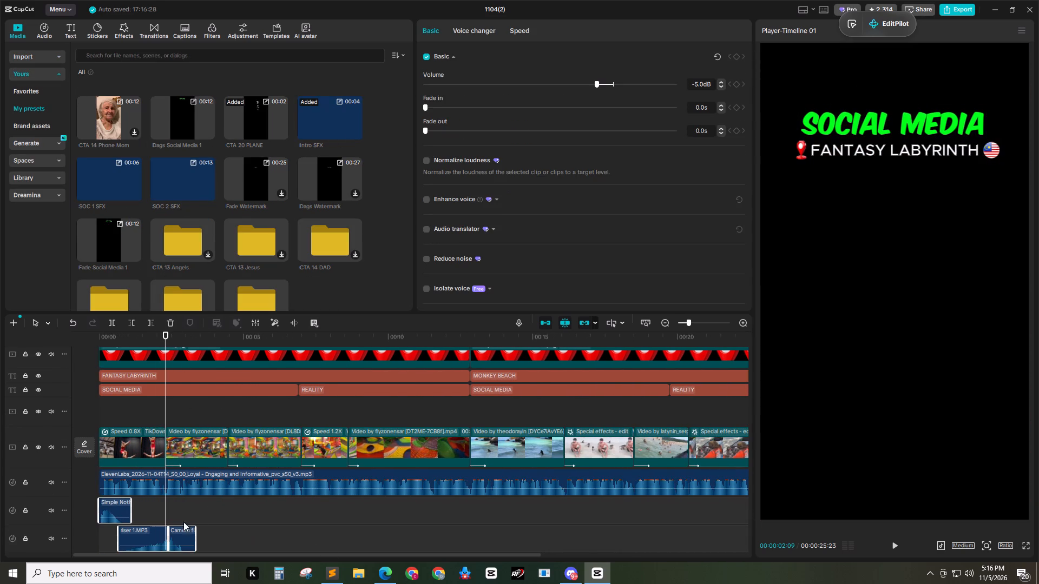
left_click_drag(201, 512, 148, 534)
left_click(146, 533)
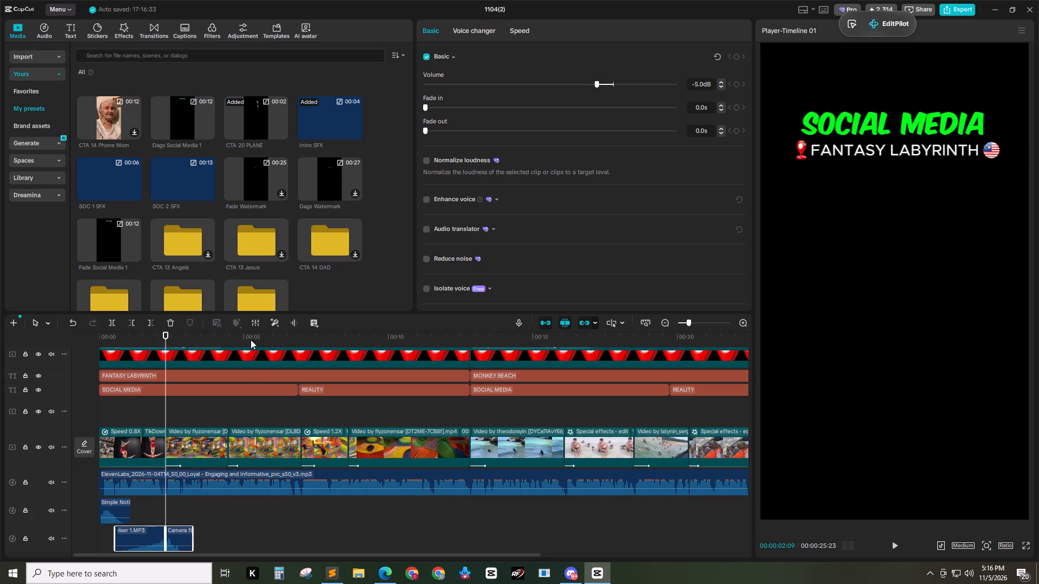
left_click_drag(251, 339, 230, 339)
left_click(393, 574)
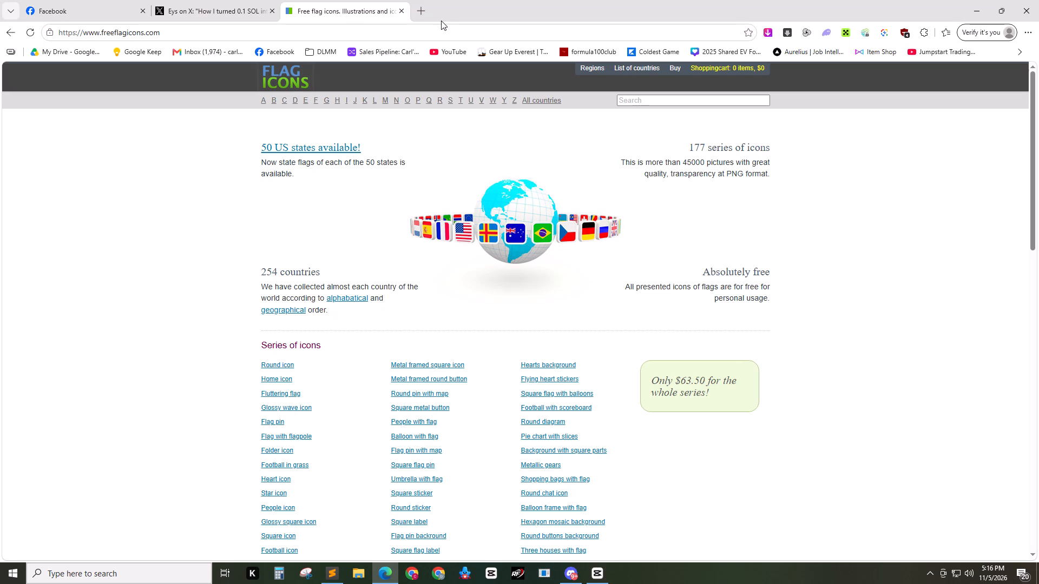
left_click(425, 14)
left_click(150, 50)
left_click(387, 0)
left_click(402, 11)
left_click(207, 0)
left_click(118, 0)
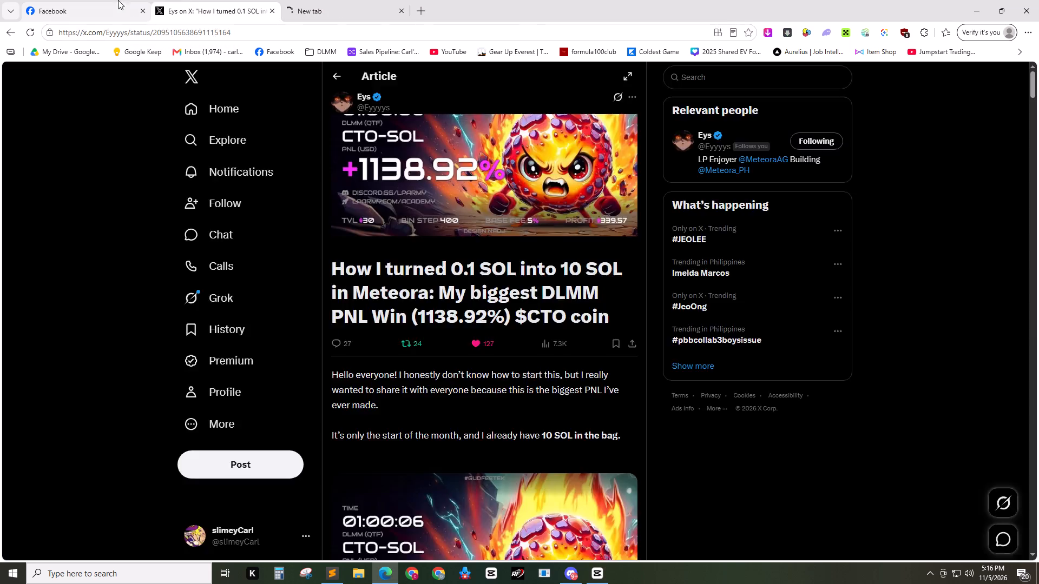
right_click_drag(790, 255, 784, 255)
left_click(612, 247)
key("F5")
left_click(345, 0)
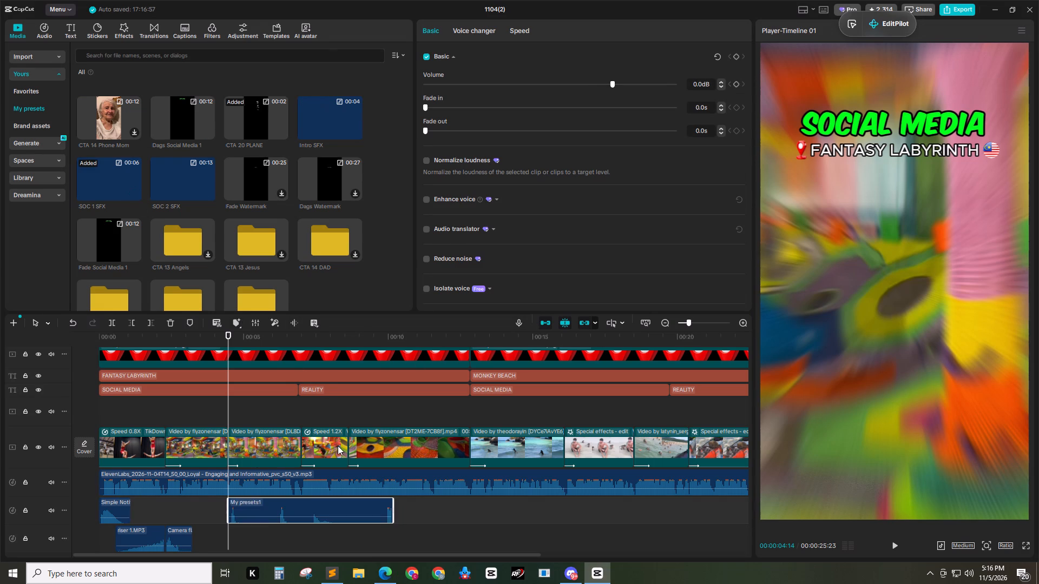
key("alt+shift+g")
Trim the first REALITY title to start at the cut at 00:00:07:00 and extend the preceding SOCIAL MEDIA title to meet it.
scroll(318, 468, "up", 4, "ctrl")
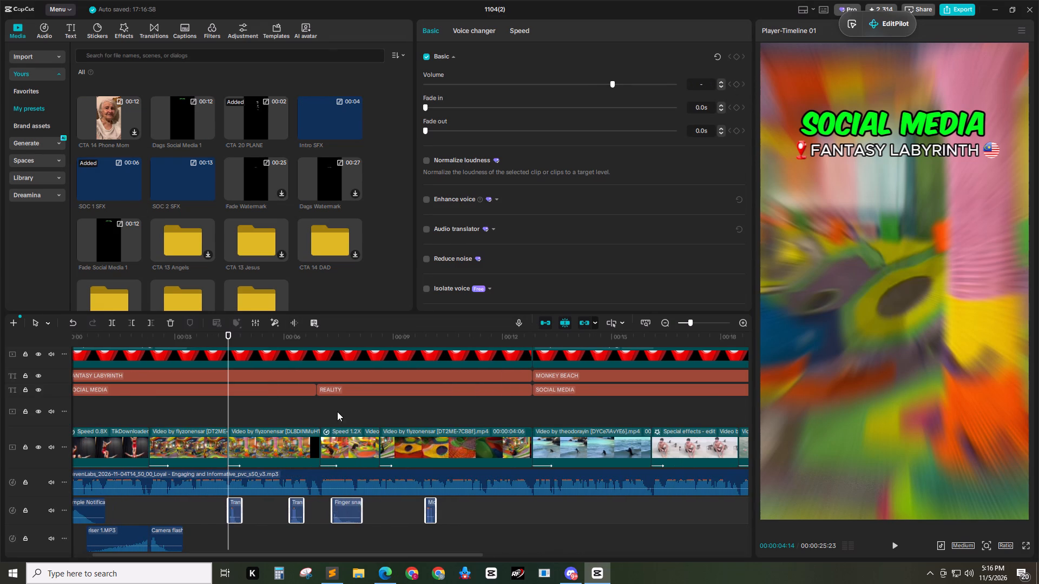
left_click(326, 391)
left_click(331, 390)
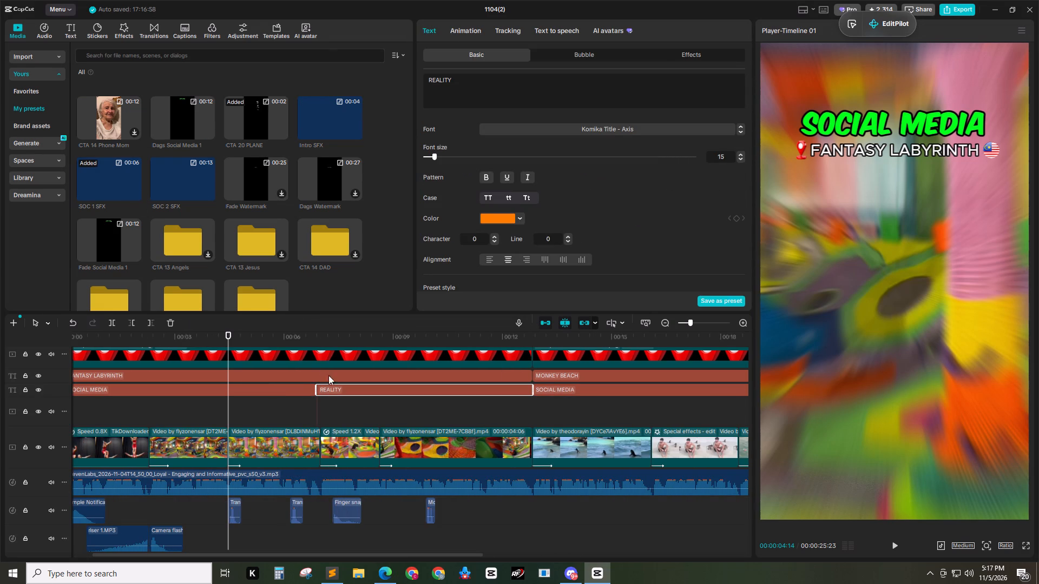
left_click_drag(326, 331, 320, 335)
key("q")
left_click(306, 389)
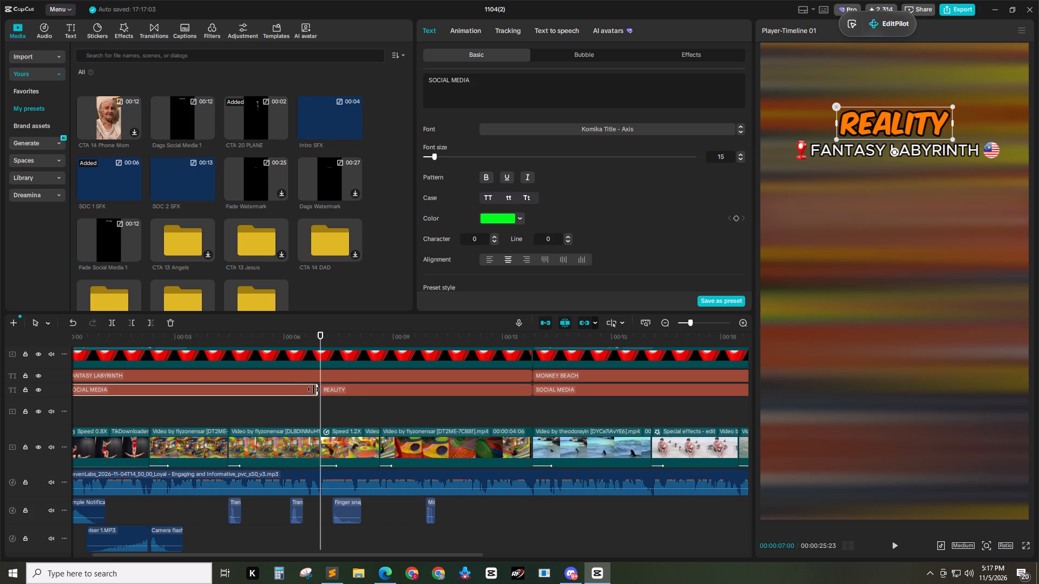
left_click_drag(317, 389, 381, 409)
Trim the MONKEY BEACH section's SOCIAL MEDIA title at the cut about 18.5 seconds in and extend its REALITY title back to meet it.
left_click_drag(330, 557, 510, 553)
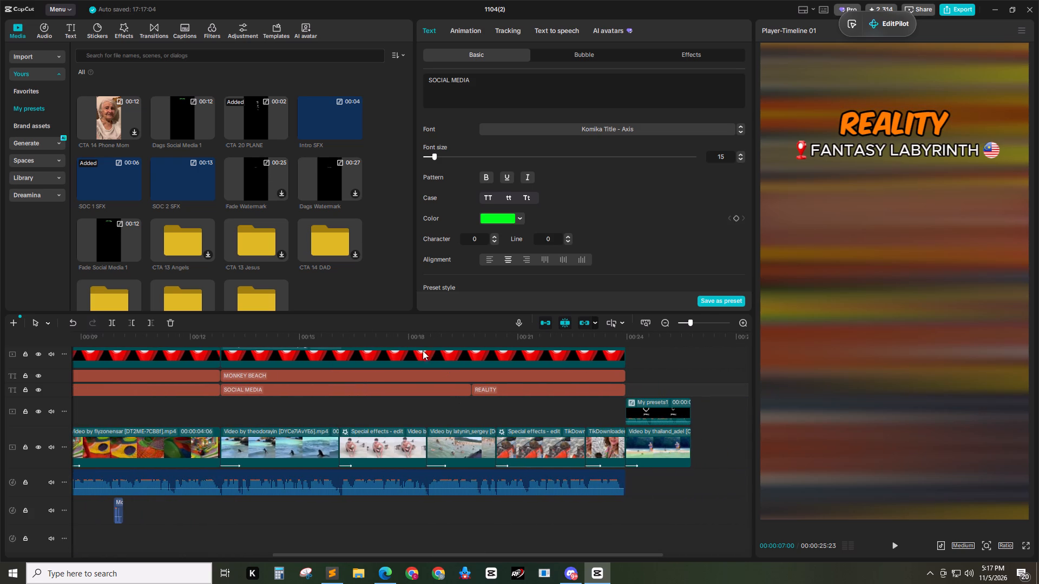
left_click_drag(383, 335, 331, 340)
key("space")
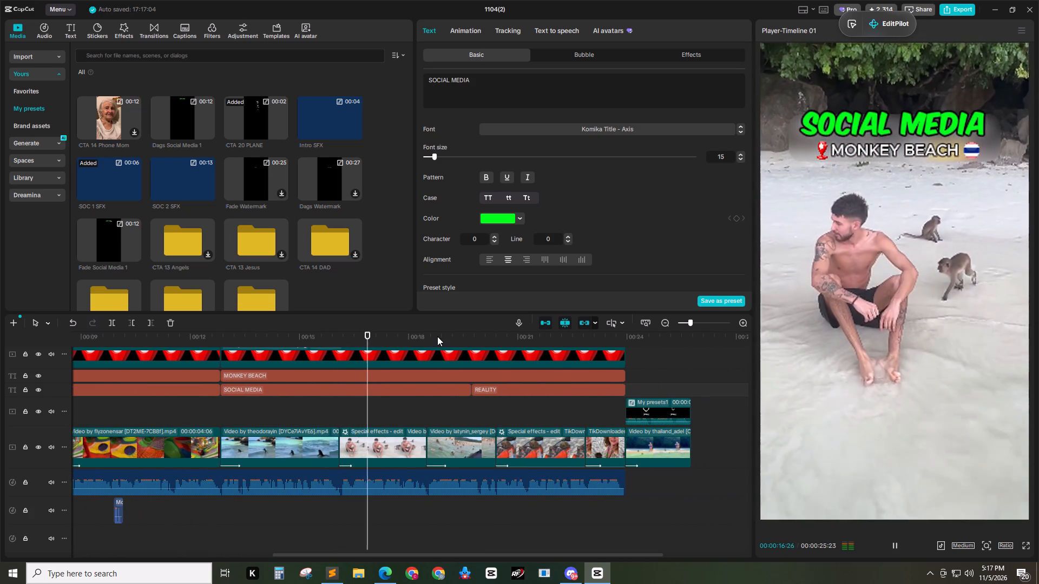
key("space")
left_click_drag(431, 337, 423, 339)
left_click_drag(417, 335, 428, 339)
left_click(443, 395)
key("w")
left_click(486, 390)
left_click_drag(474, 388, 299, 392)
Replace the finger snap sound with a copy of the camera flash sound placed at the REALITY title's start, 00:00:07:00.
left_click_drag(339, 337, 0, 337)
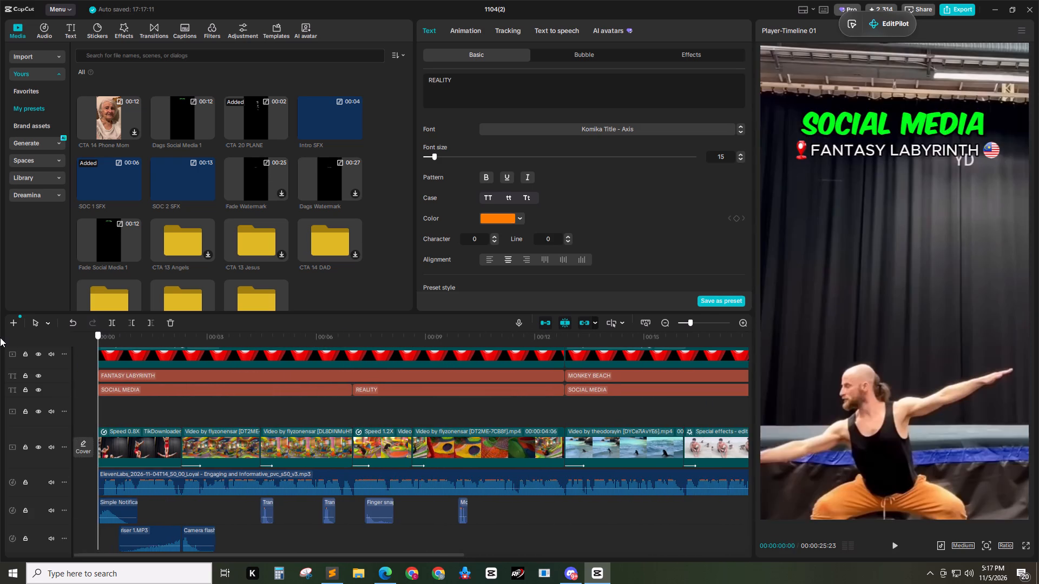
left_click_drag(0, 337, 374, 349)
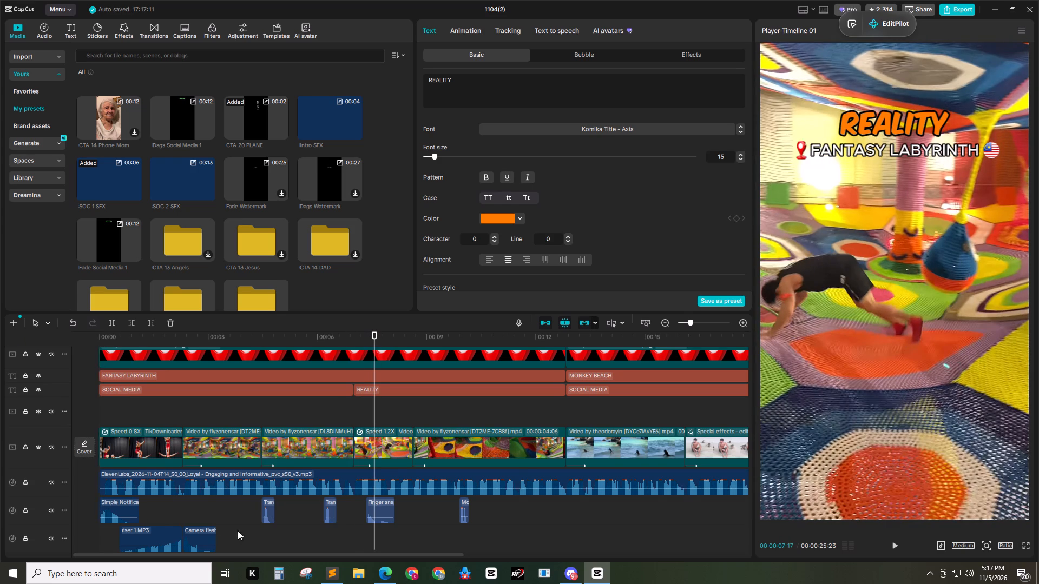
left_click(211, 533)
key("ctrl+c")
left_click_drag(382, 337, 352, 340)
left_click(379, 508)
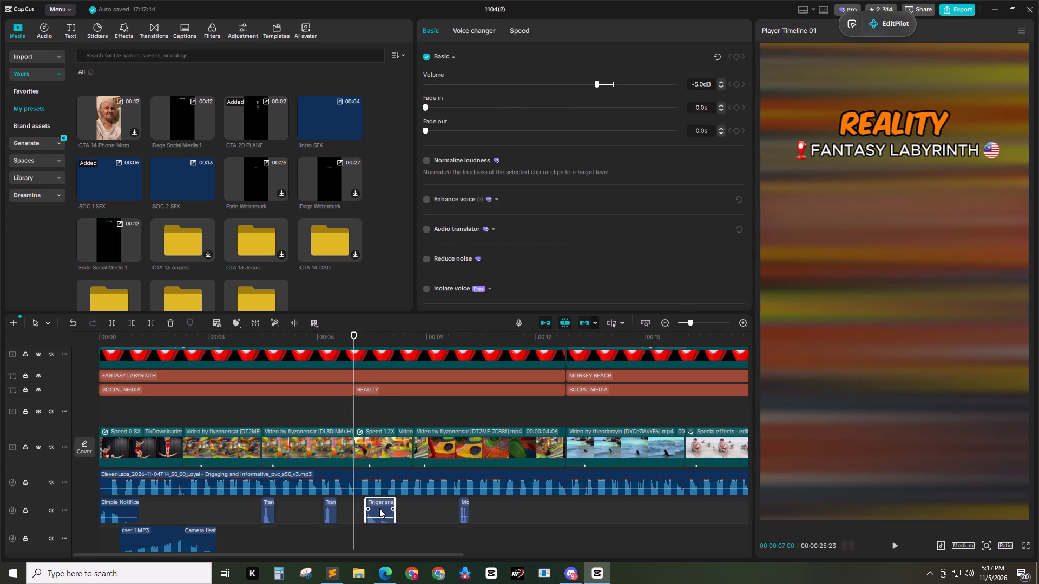
key("Delete")
key("ctrl+v")
Move the second transition sound to the cut about 8.6 seconds in and put the copied camera flash on the same track at 00:00:07:00.
left_click(327, 503)
left_click_drag(327, 503, 371, 503)
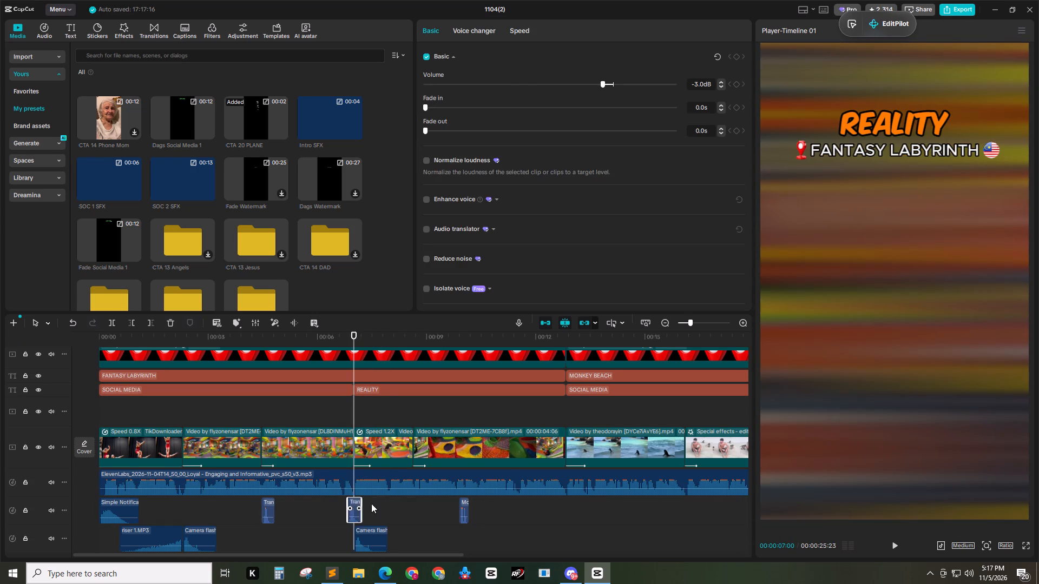
left_click_drag(371, 503, 418, 505)
left_click(361, 536)
left_click_drag(367, 539, 366, 508)
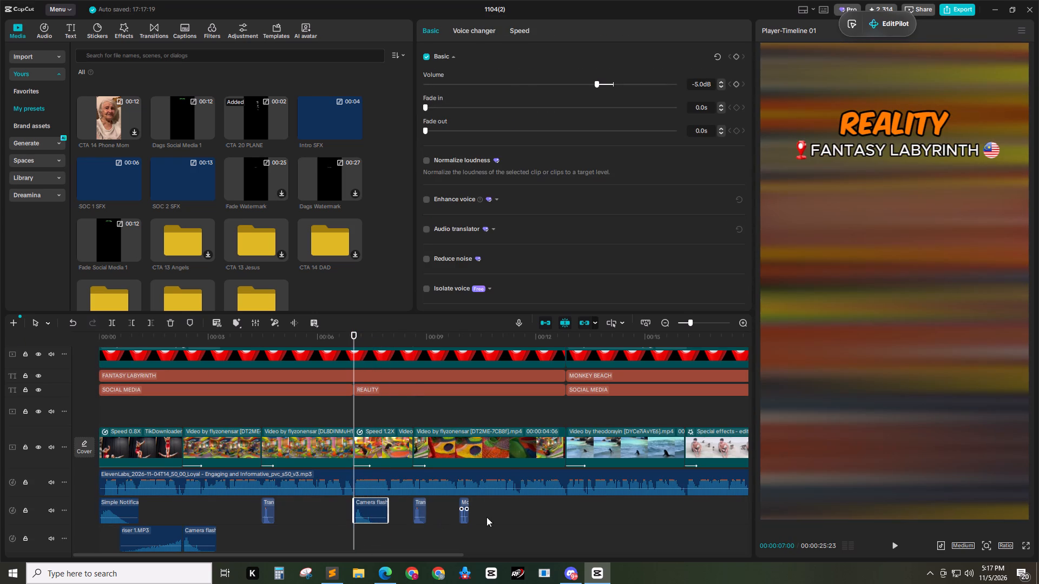
Delete the leftover short mouse sound about 10 seconds into the timeline.
left_click(466, 506)
key("Delete")
Insert the SOC 2 SFX preset at the MONKEY BEACH start, 00:00:12:25, and break its compound clip into separate sounds.
left_click_drag(434, 555, 469, 557)
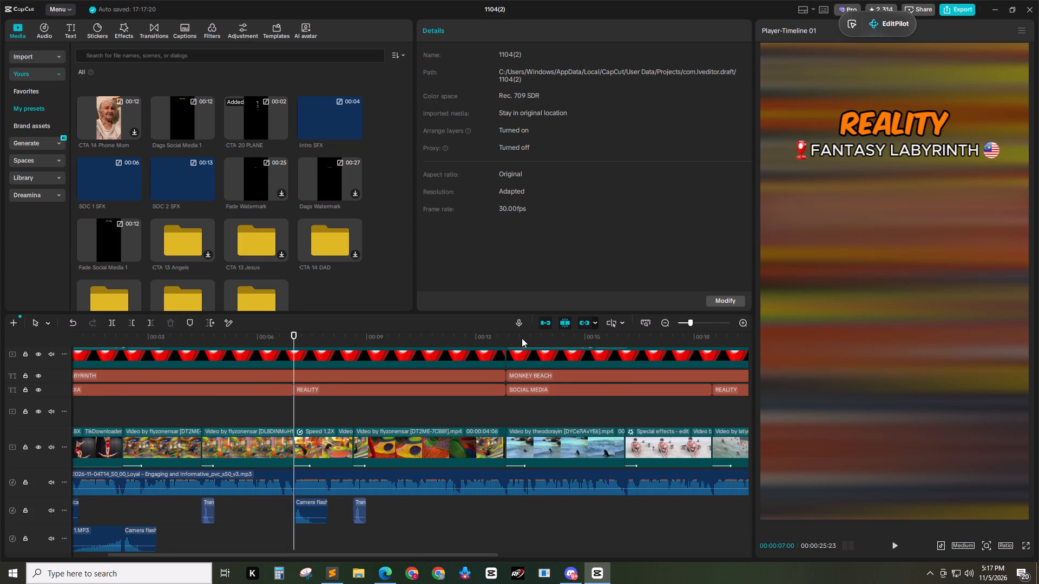
left_click_drag(522, 341, 506, 340)
left_click(211, 195)
key("alt+shift+g")
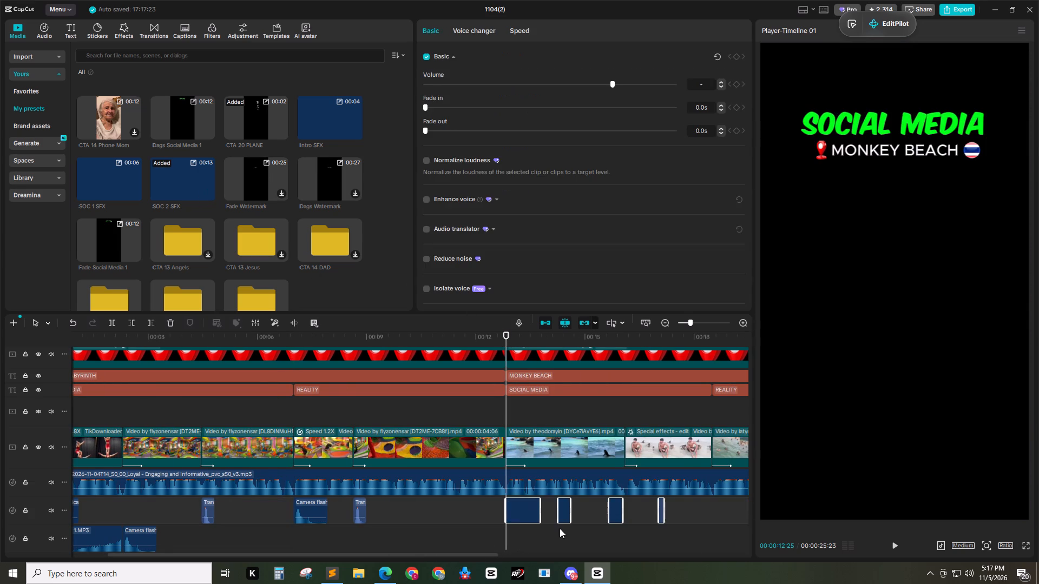
Move the first woosh sound of the MONKEY BEACH section to the cut about 16.1 seconds in.
left_click_drag(460, 554, 580, 556)
left_click(357, 505)
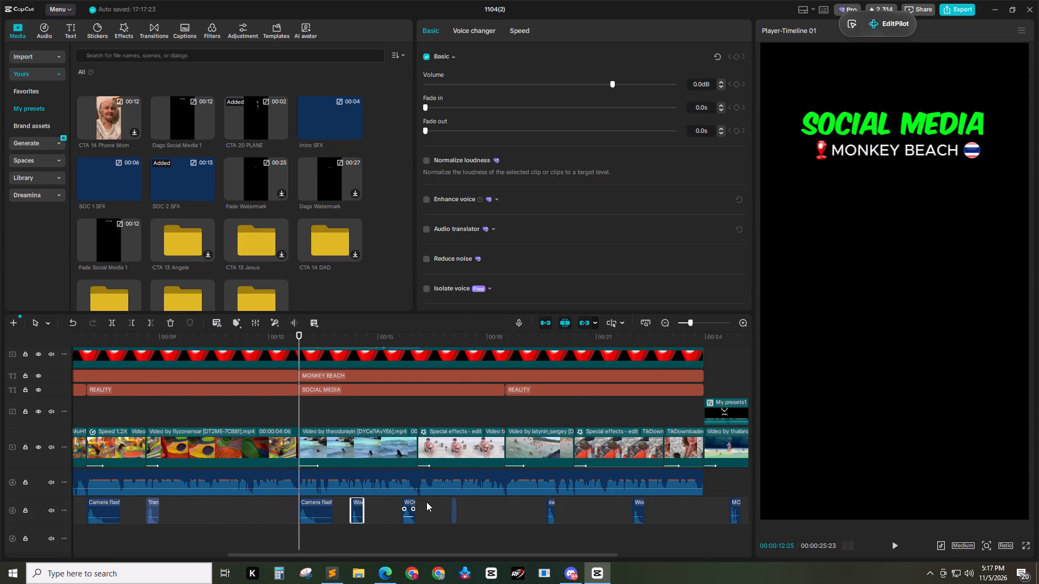
left_click(358, 500)
left_click_drag(356, 501, 425, 502)
Replace the second woosh sound with a copy of the camera flash sound at the REALITY title's start, 00:00:18:15.
left_click(411, 504)
left_click_drag(406, 505, 495, 521)
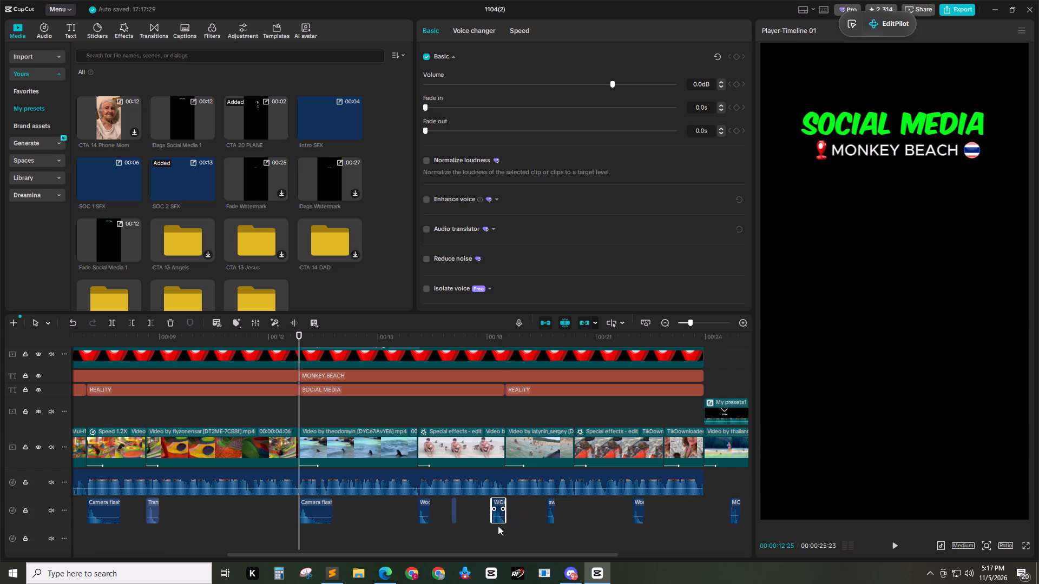
key("Delete")
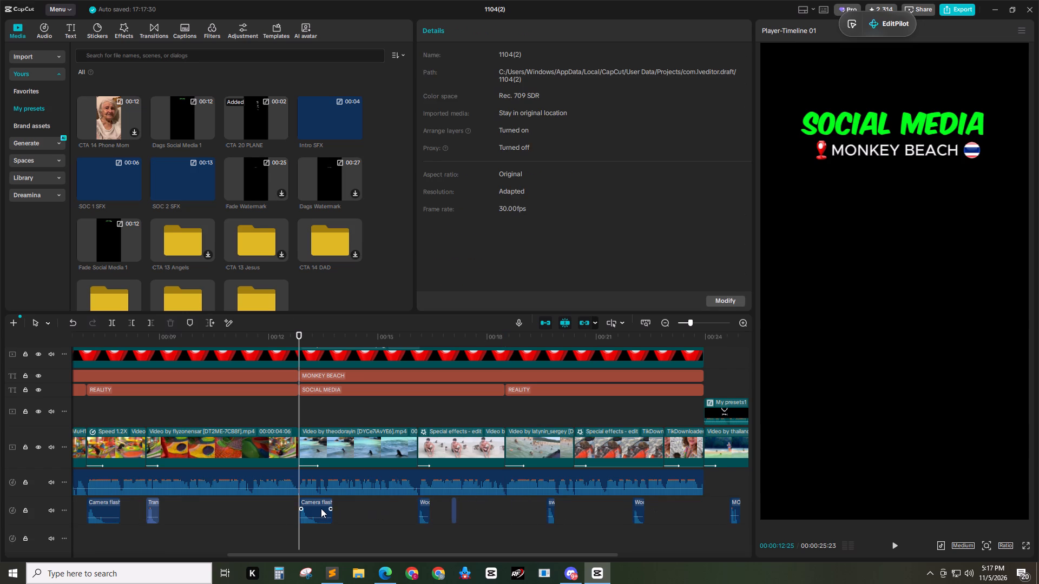
left_click(321, 508)
key("ctrl+c")
left_click_drag(536, 337, 505, 342)
key("ctrl+v")
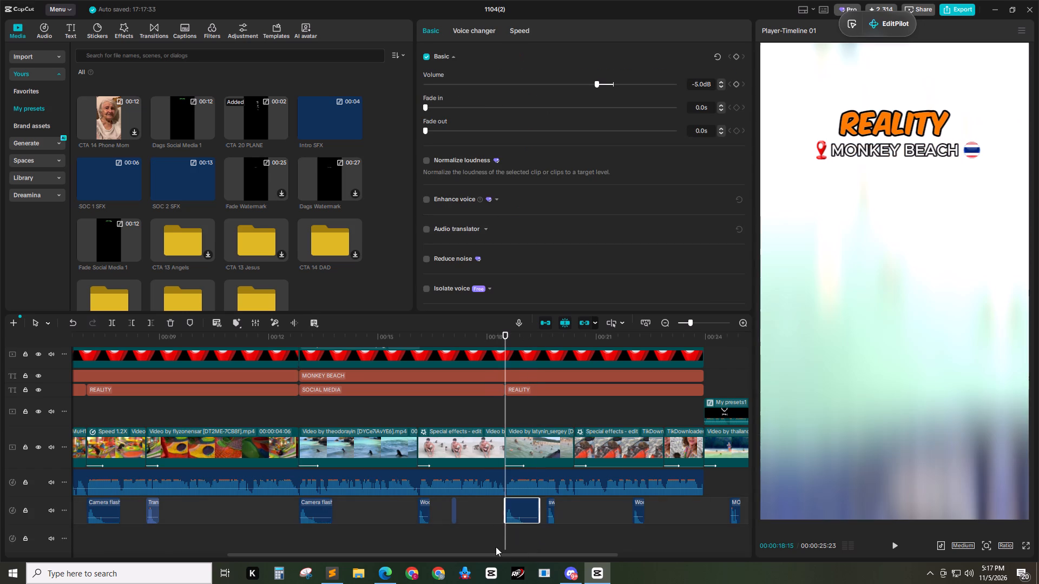
Move the swish sound to the cut about 20.4 seconds in and delete the woosh sound that follows it.
left_click(551, 503)
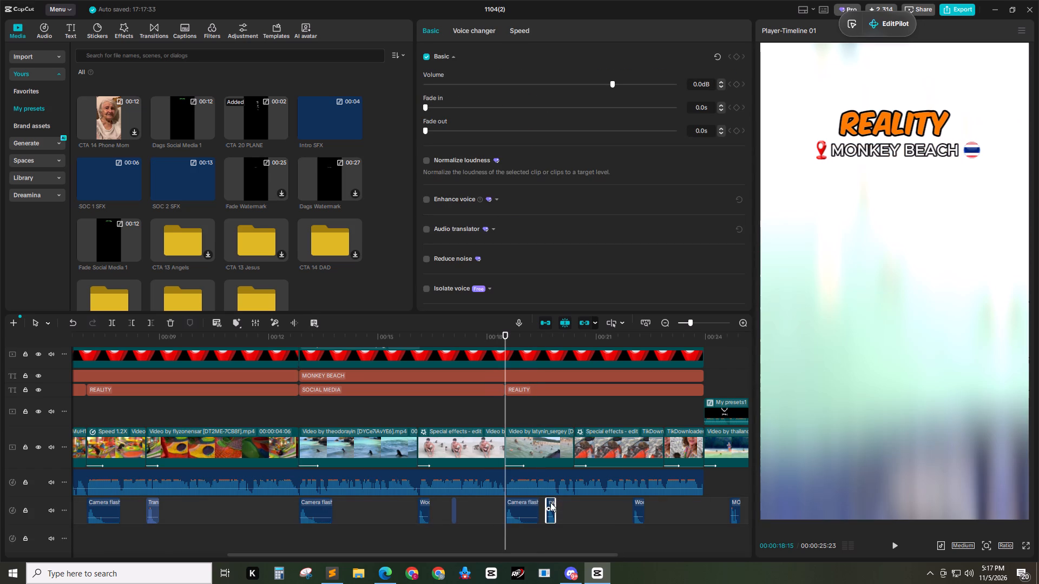
left_click_drag(550, 502, 579, 501)
left_click(636, 504)
key("Delete")
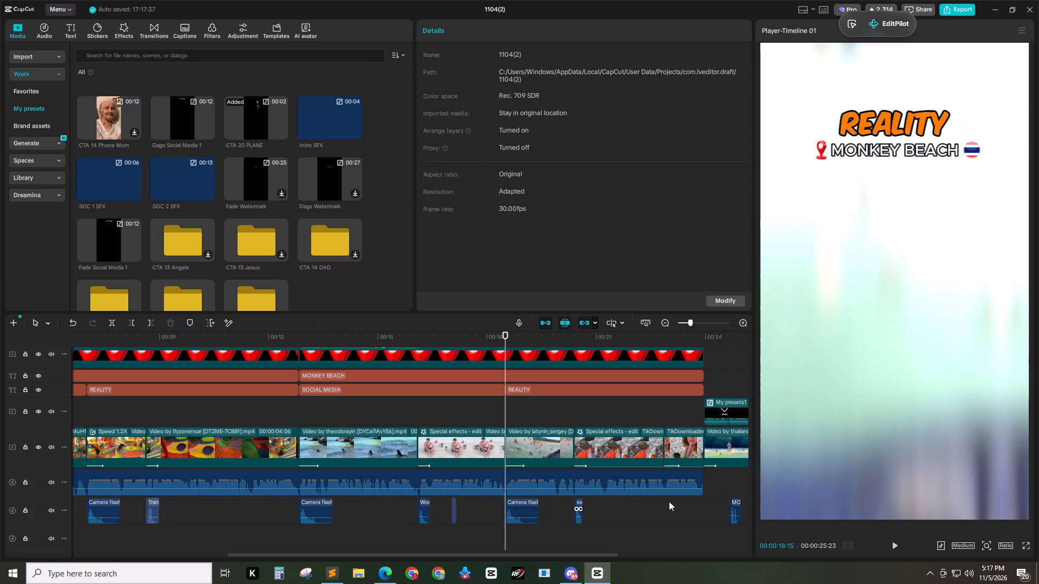
Move the very short sound effect located about 17 seconds in to the cut at 00:00:22:26.
left_click_drag(672, 340, 666, 343)
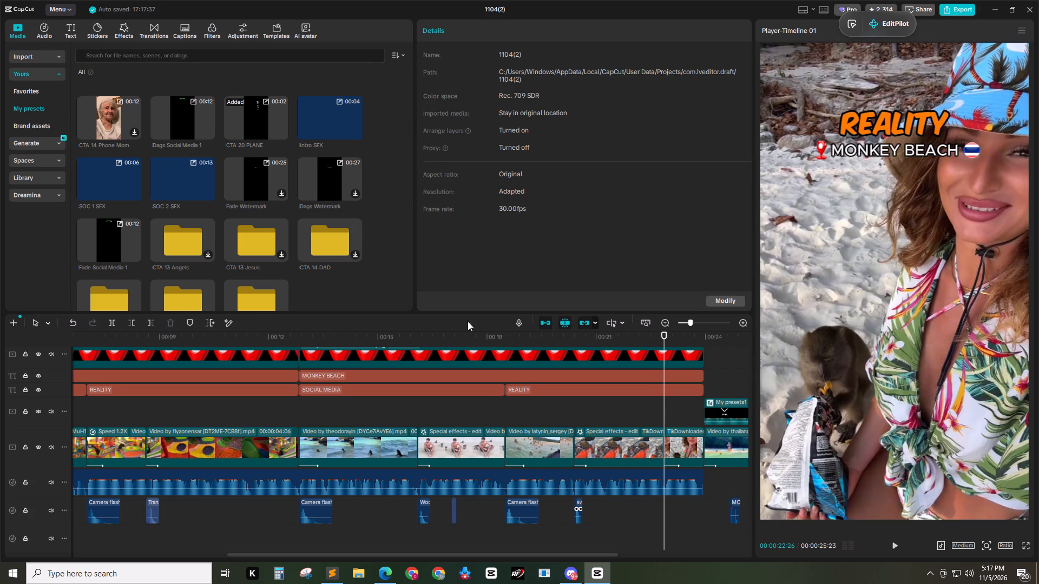
left_click(452, 506)
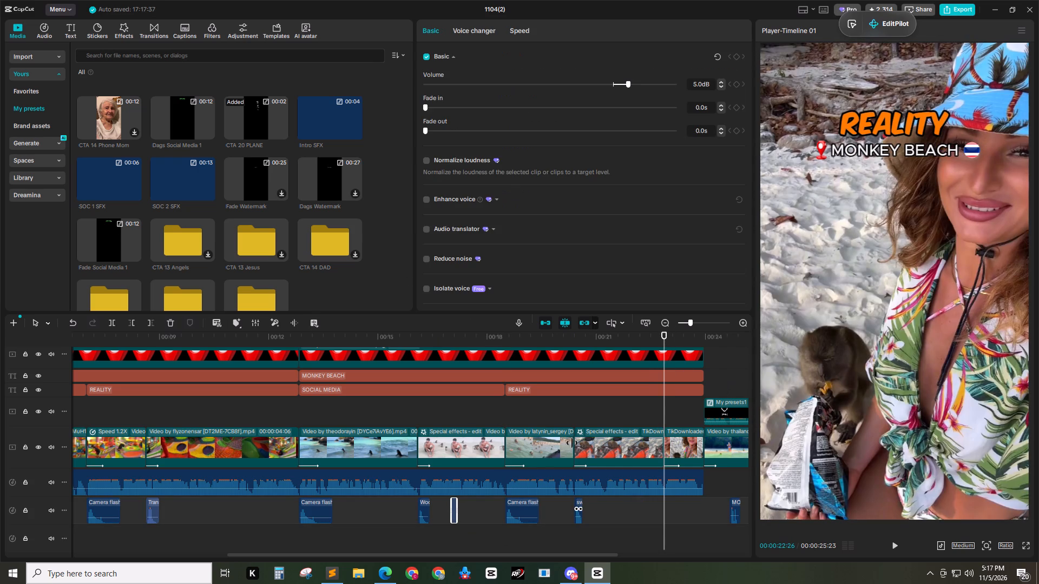
left_click(455, 342)
scroll(587, 437, "up", 5, "ctrl")
scroll(577, 464, "down", 1, "ctrl")
scroll(577, 466, "up", 3, "ctrl")
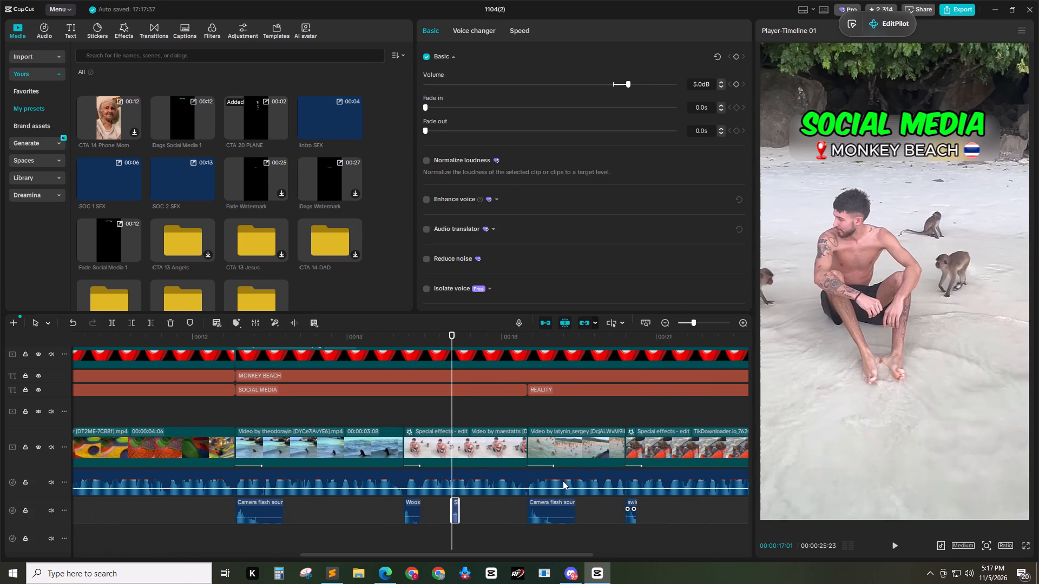
scroll(554, 488, "up", 7, "ctrl")
scroll(528, 503, "down", 1, "ctrl")
scroll(528, 503, "up", 1, "ctrl")
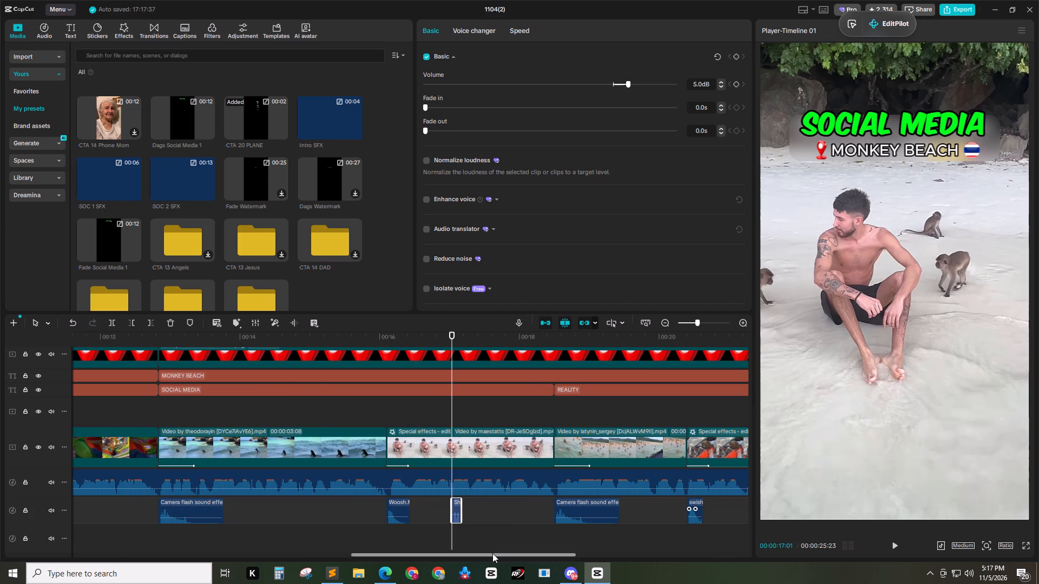
left_click_drag(492, 553, 590, 555)
left_click(185, 528)
left_click_drag(162, 501, 568, 499)
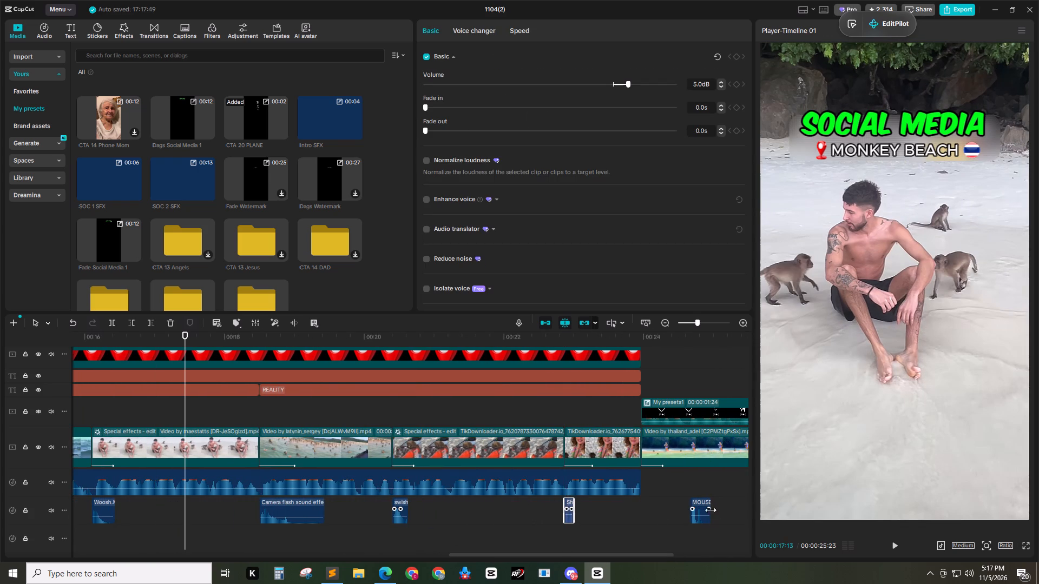
Move the final mouse sound to the start of the My presets1 overlay, about 24 seconds in.
left_click(702, 506)
left_click_drag(700, 508, 650, 512)
Import the background music file Empire of the Sun.MP3 into the project.
left_click_drag(635, 555, 3, 542)
scroll(200, 453, "down", 7)
key("ctrl+i")
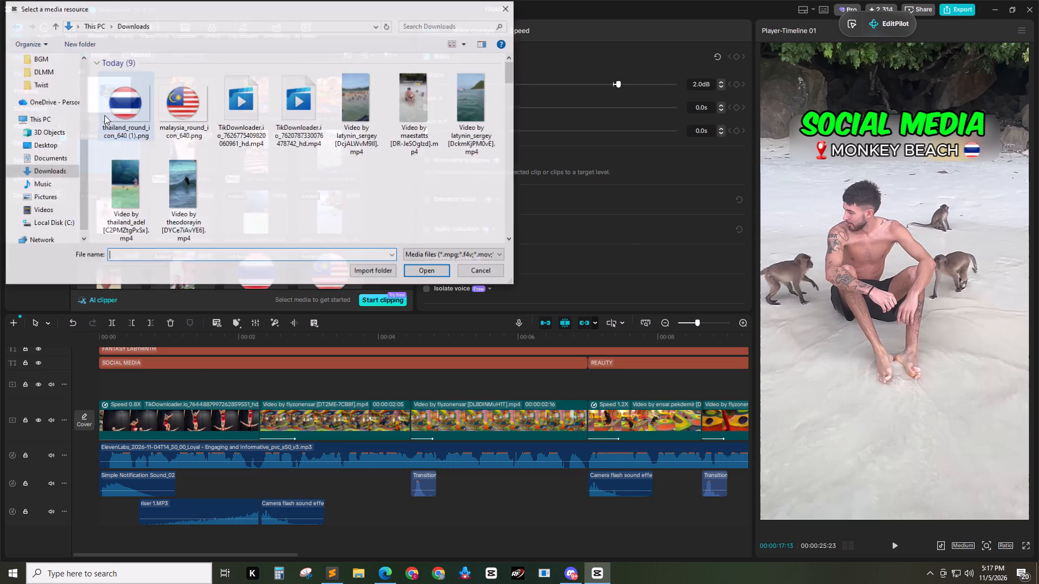
scroll(57, 163, "up", 1)
scroll(57, 166, "down", 1)
scroll(57, 168, "up", 3)
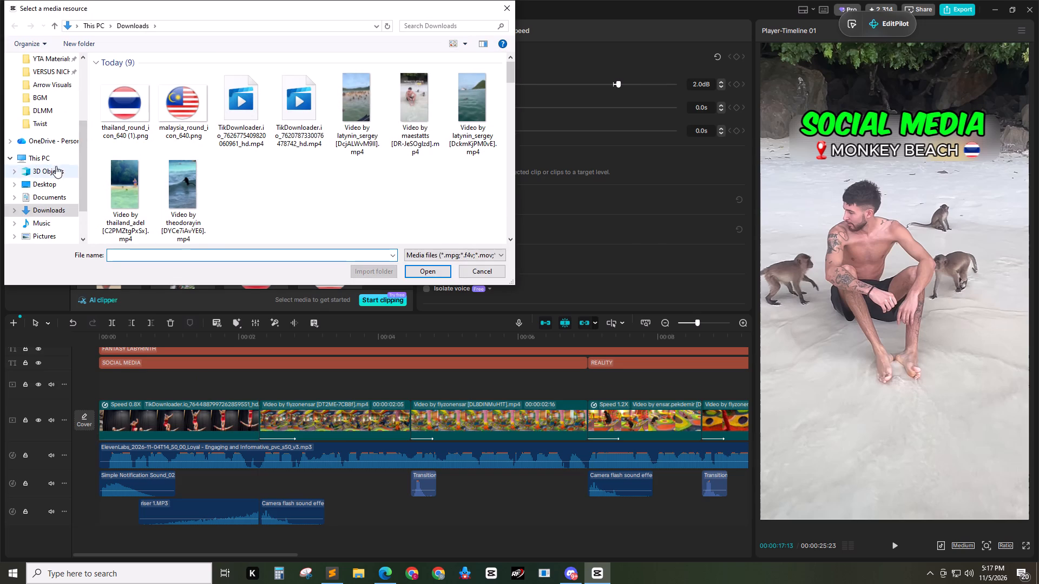
scroll(51, 143, "up", 2)
left_click(43, 70)
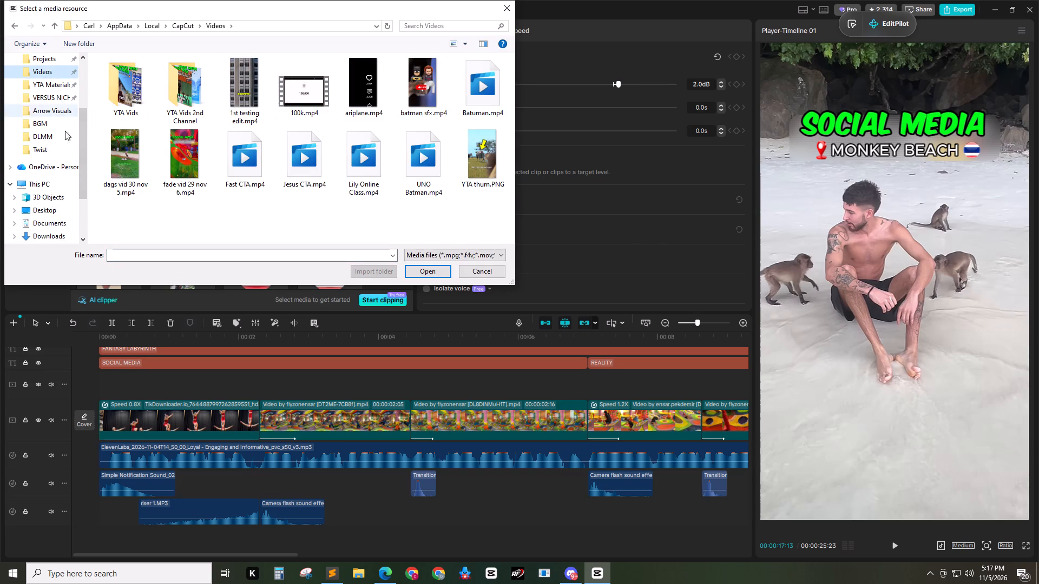
scroll(73, 190, "down", 2)
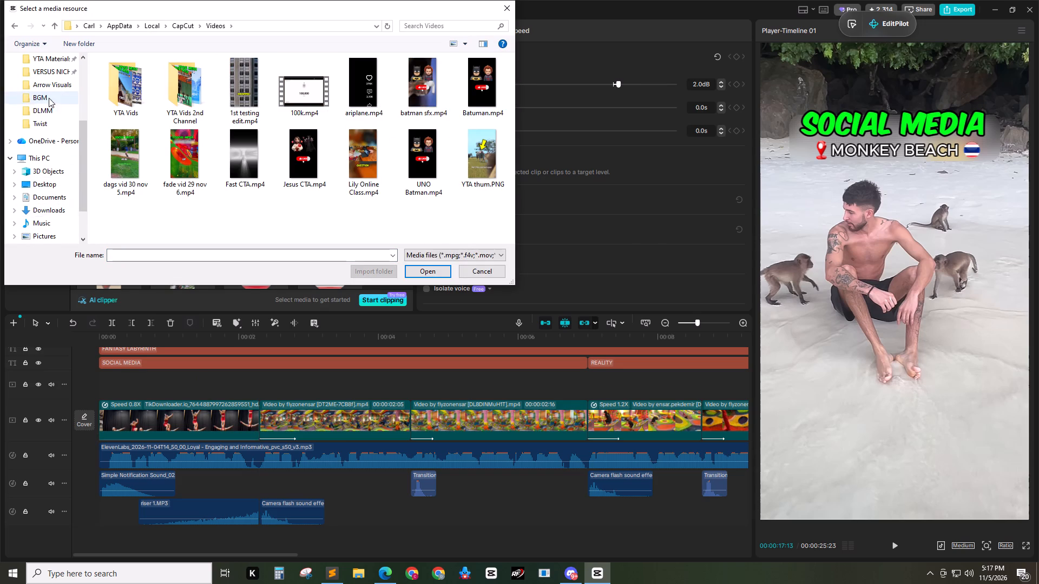
left_click(47, 74)
left_click(173, 135)
key("Return")
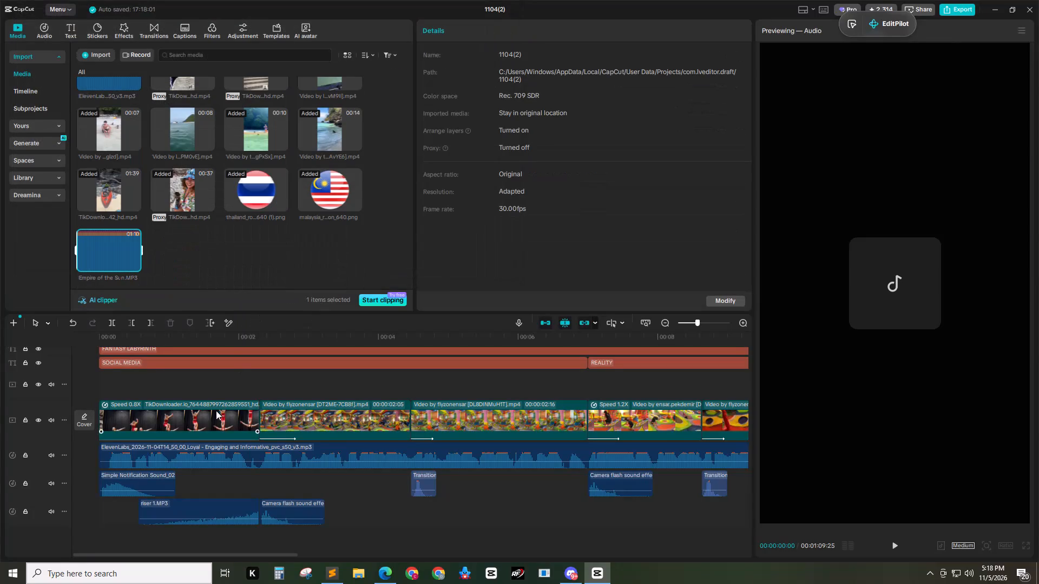
Place Empire of the Sun.MP3 on a new bottom audio track from the start and trim its end to 00:00:25:23.
left_click_drag(110, 258, 77, 548)
double_click(660, 326)
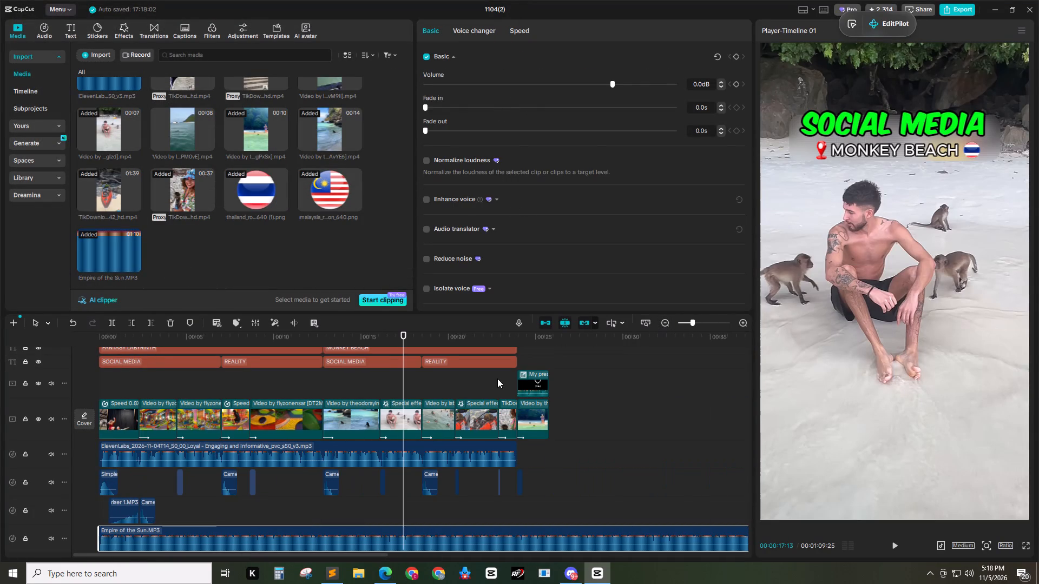
left_click(562, 357)
left_click_drag(567, 341, 547, 342)
left_click(474, 531)
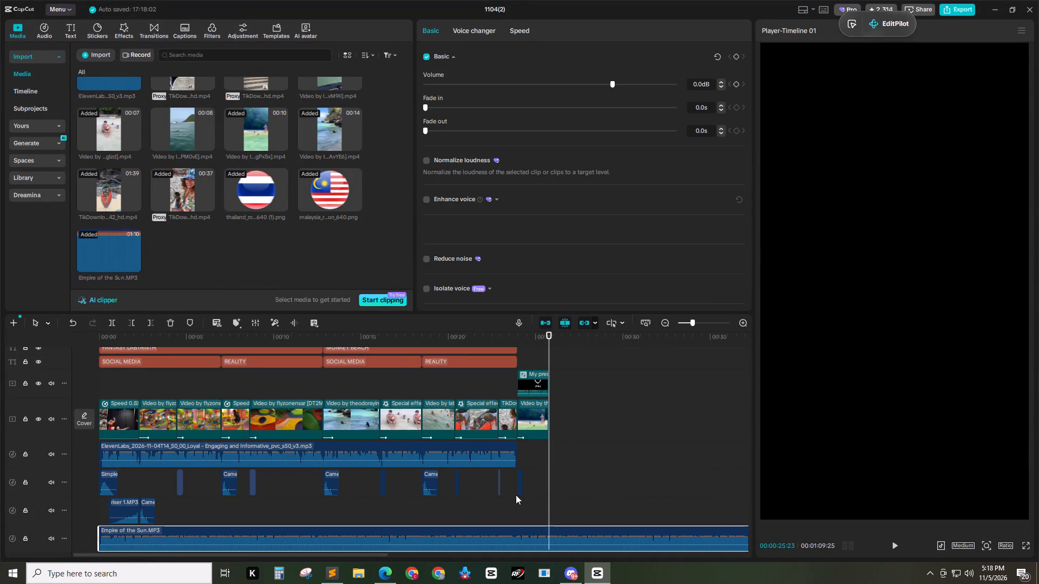
key("w")
Set the background music's volume to -18 dB.
left_click(703, 87)
key("ctrl+a")
type("-18")
key("Return")
Mute the background music track and both sound effect tracks.
scroll(79, 510, "down", 2)
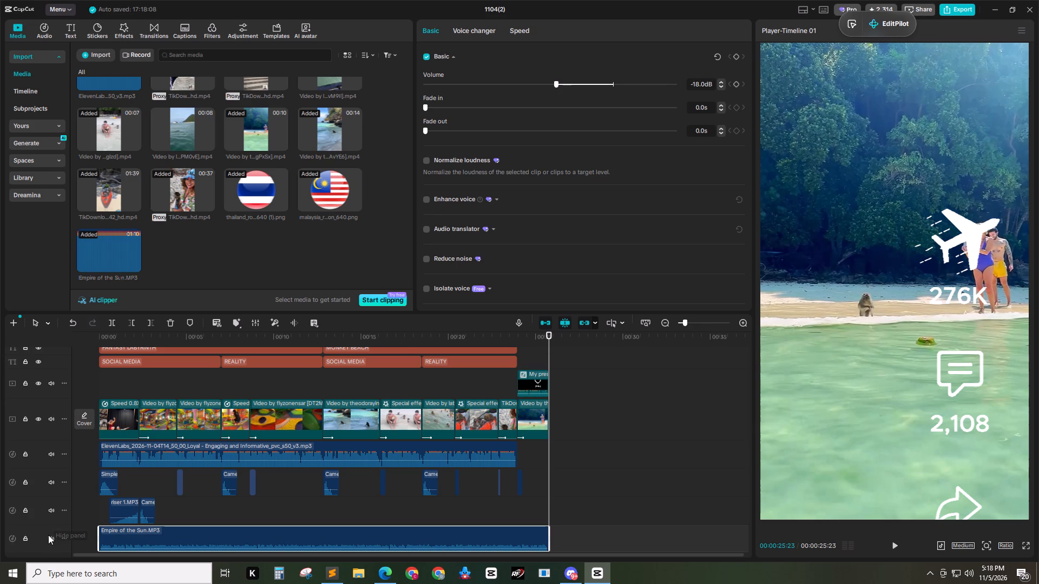
left_click(48, 537)
left_click(51, 509)
left_click(50, 485)
Add the favourite 4K filter above all clips, spanning from the timeline start to the video's end at 00:00:25:23.
scroll(233, 471, "up", 5)
scroll(312, 464, "up", 2)
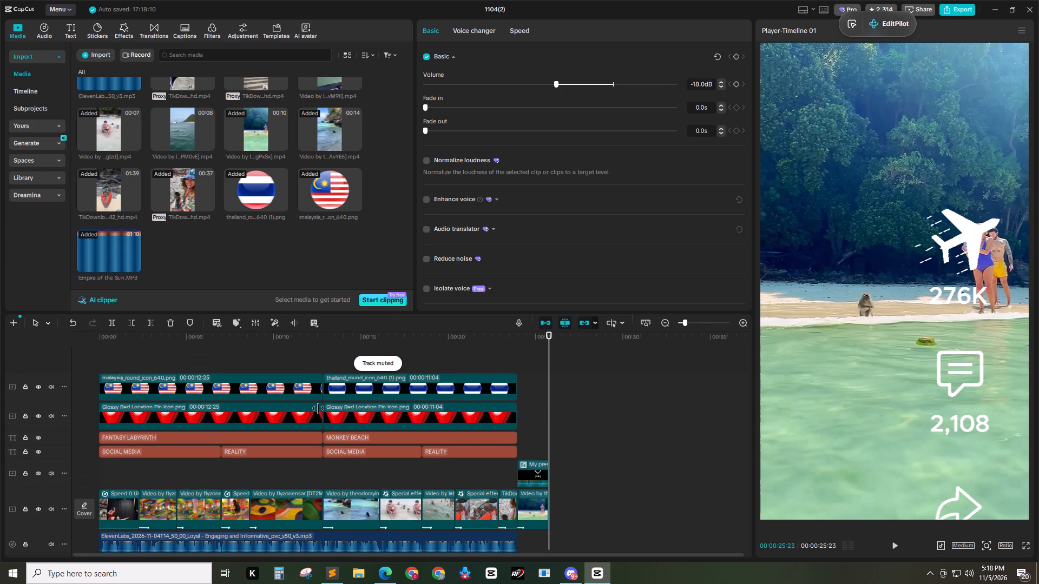
left_click(215, 27)
left_click(52, 63)
triple_click(51, 60)
double_click(50, 59)
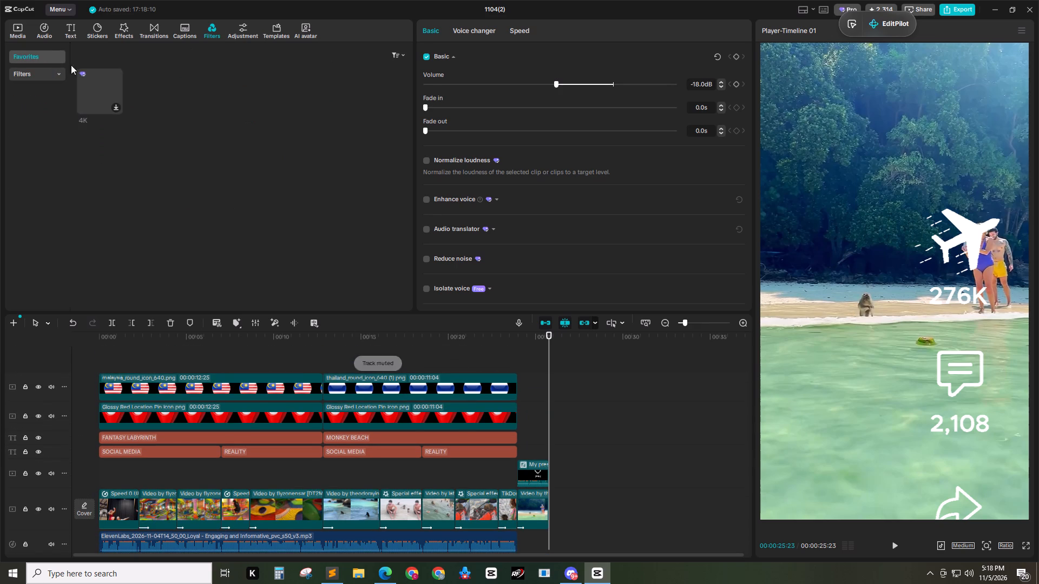
left_click_drag(95, 87, 74, 369)
left_click_drag(153, 381, 548, 399)
scroll(578, 409, "down", 2)
key("w")
Combine the visual clips, titles, filter and voiceover into one compound clip, leaving out the sound effects and music.
scroll(560, 418, "down", 3)
left_click_drag(584, 491, 541, 488)
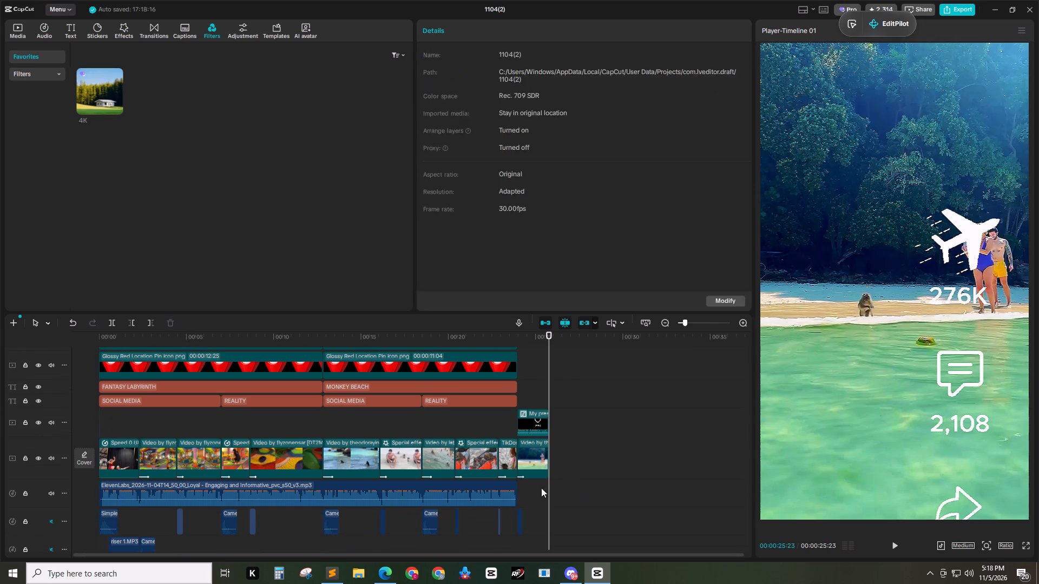
left_click_drag(541, 488, 22, 151)
right_click(286, 365)
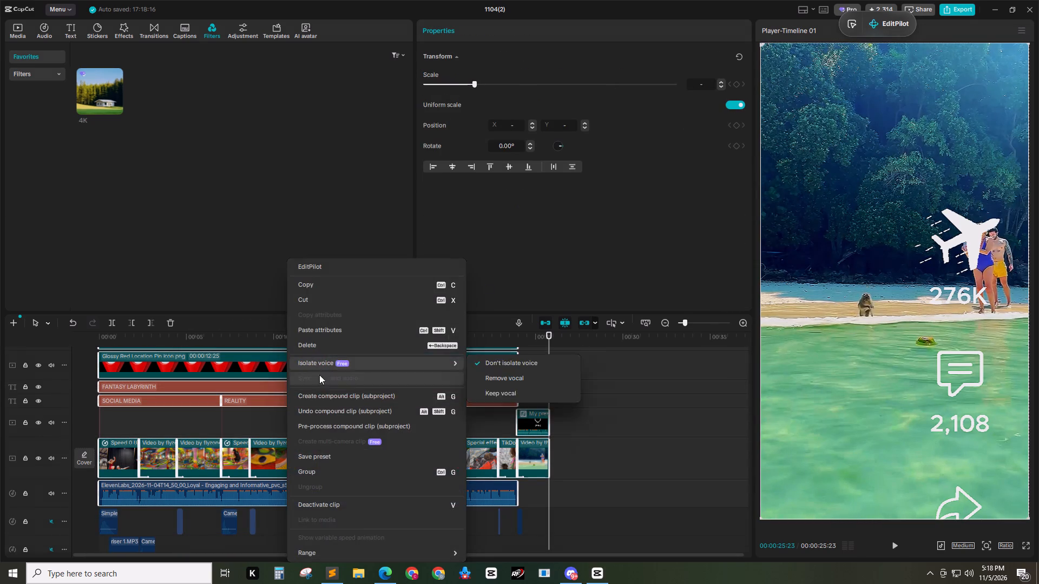
left_click(324, 391)
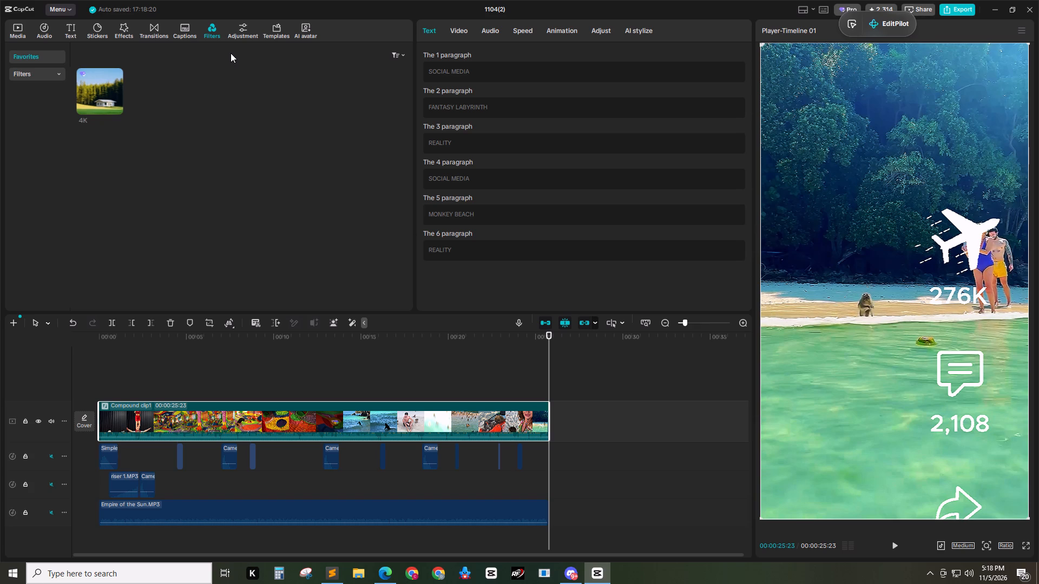
Generate automatic English captions for the video.
left_click(182, 34)
left_click(395, 298)
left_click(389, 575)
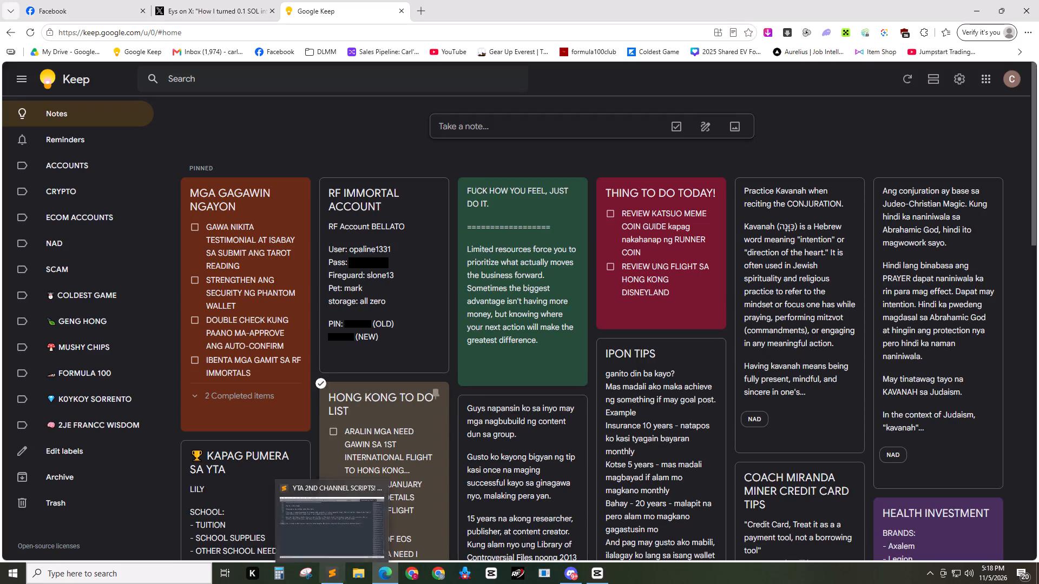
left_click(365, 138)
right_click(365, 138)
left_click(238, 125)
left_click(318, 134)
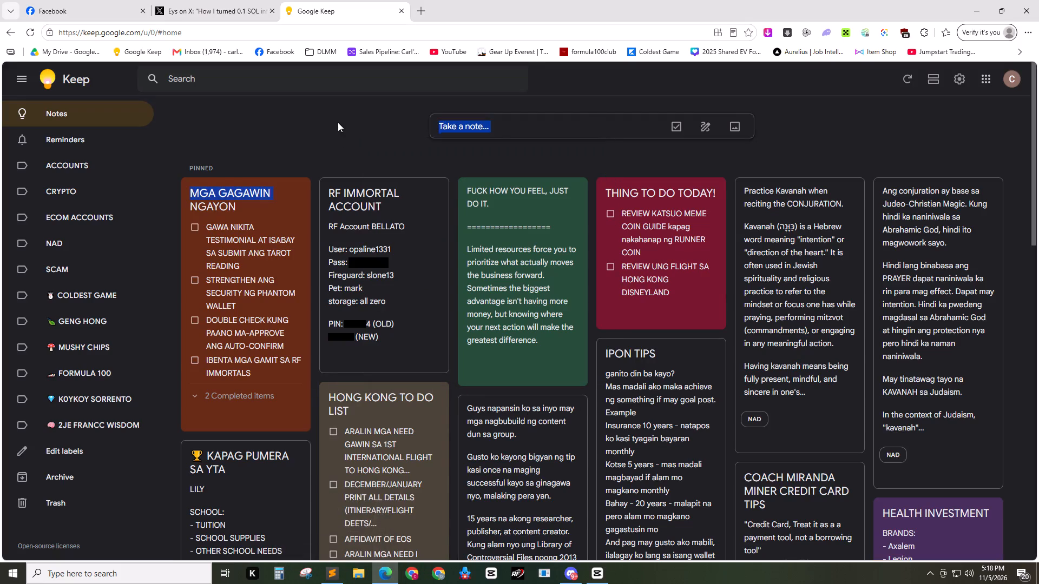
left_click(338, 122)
Move the "REVIEW KATSUO MEME COIN GUIDE kapag nakahanap ng RUNNER COIN" item from THING TO DO TODAY! to below the first item in MGA GAGAWIN NGAYON.
left_click(691, 244)
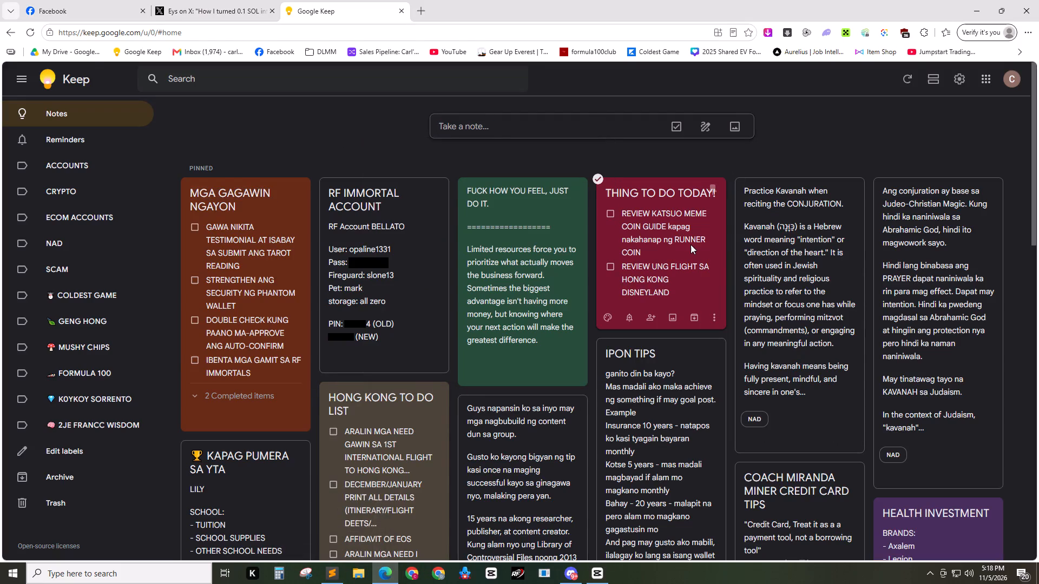
left_click(650, 204)
left_click_drag(655, 204, 317, 198)
key("ctrl+x")
left_click(670, 205)
left_click(496, 124)
left_click(246, 253)
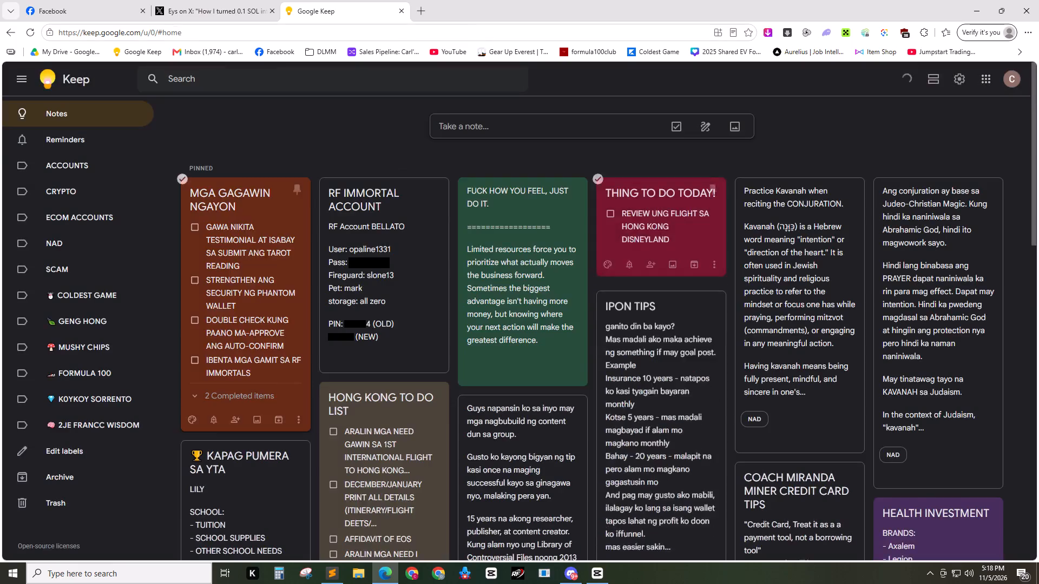
left_click(653, 185)
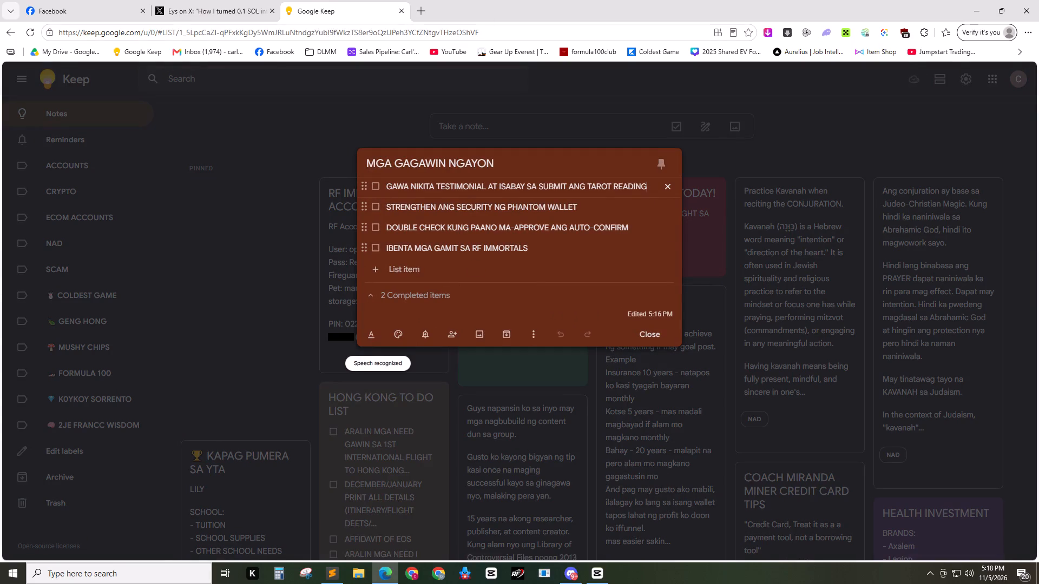
key("Return")
key("ctrl+v")
left_click(727, 203)
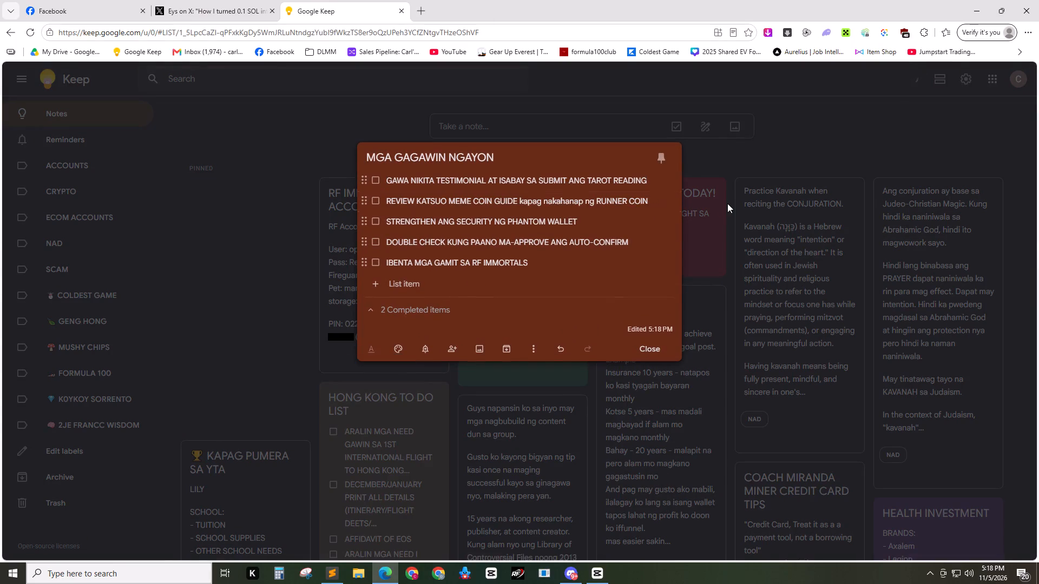
Read the latest messages in the YTA Advanced (Main) group chat on Facebook and close the chat.
left_click(190, 0)
left_click(95, 0)
left_click(774, 346)
right_click(774, 346)
left_click(595, 260)
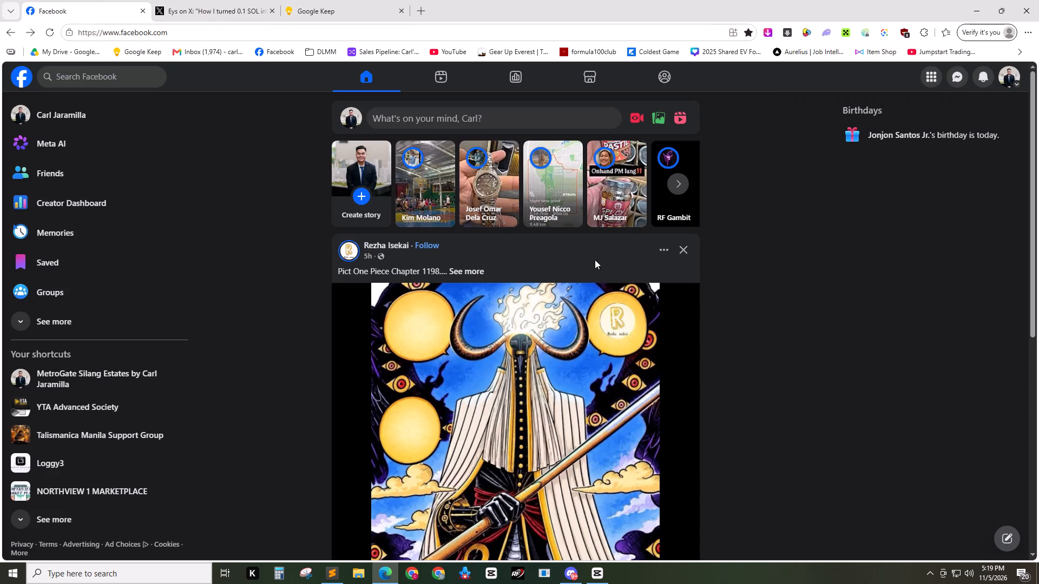
scroll(601, 271, "down", 1)
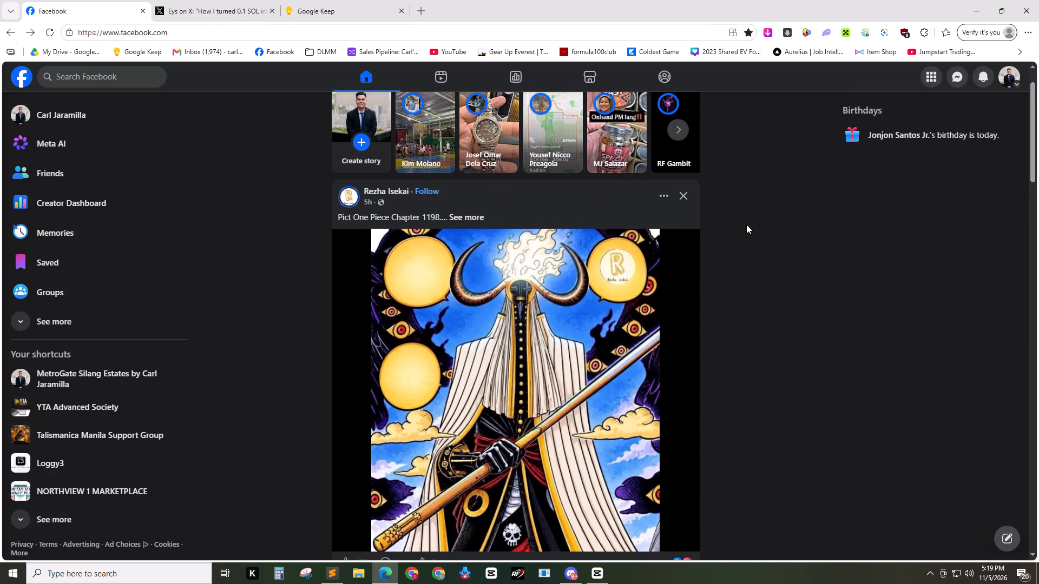
left_click(961, 78)
left_click_drag(925, 213, 920, 212)
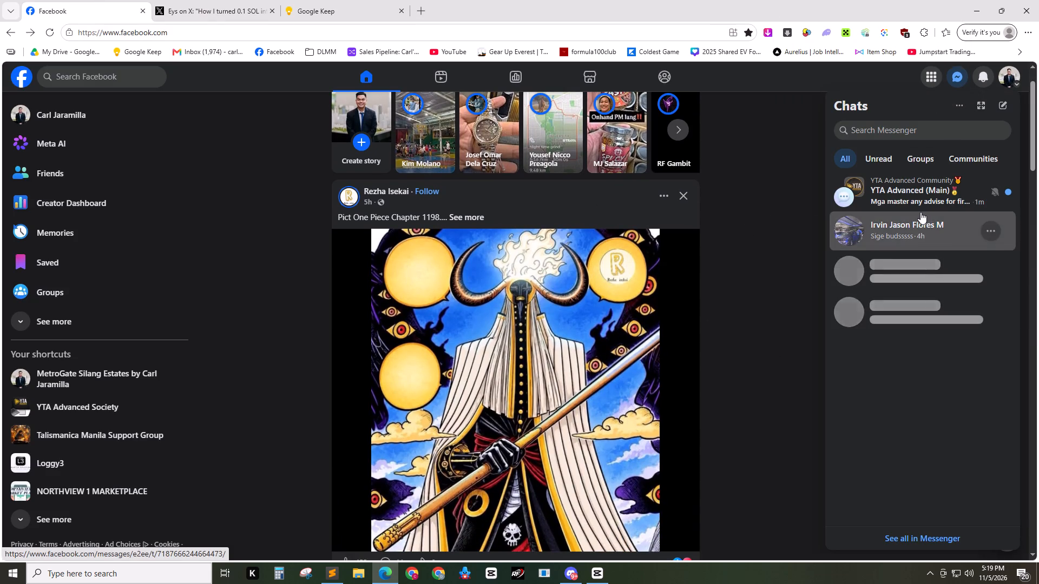
left_click_drag(920, 212, 792, 221)
left_click(904, 187)
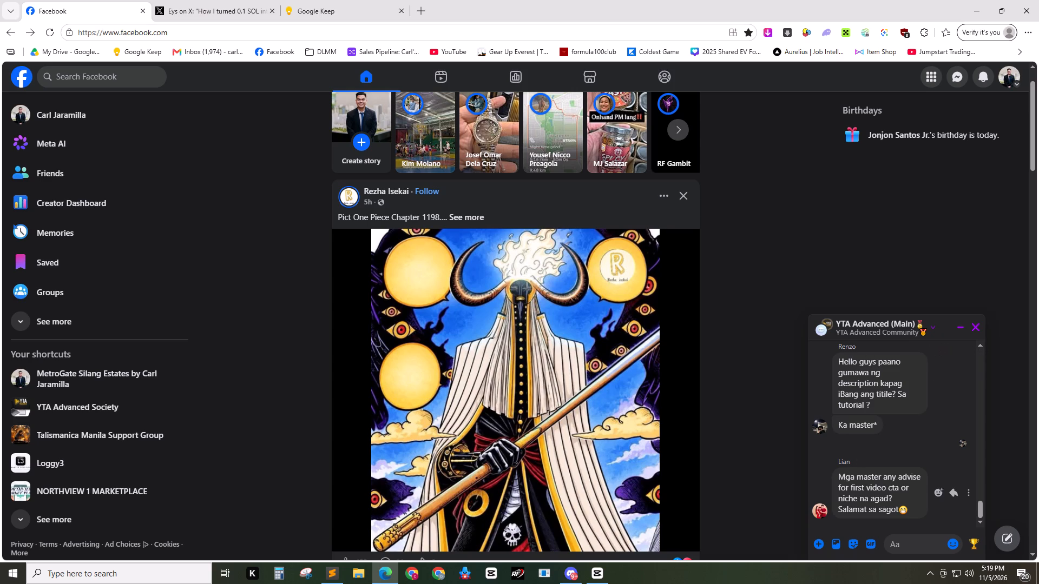
left_click(820, 472)
left_click(977, 326)
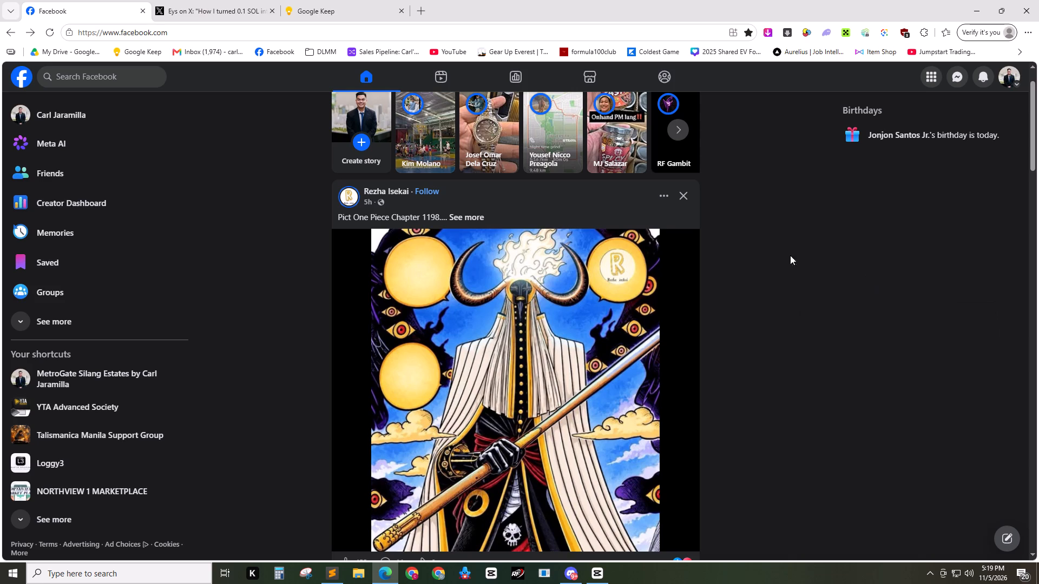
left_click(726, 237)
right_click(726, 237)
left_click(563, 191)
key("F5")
Switch to CapCut and apply the favourite BROWN text template to all captions.
left_click(599, 579)
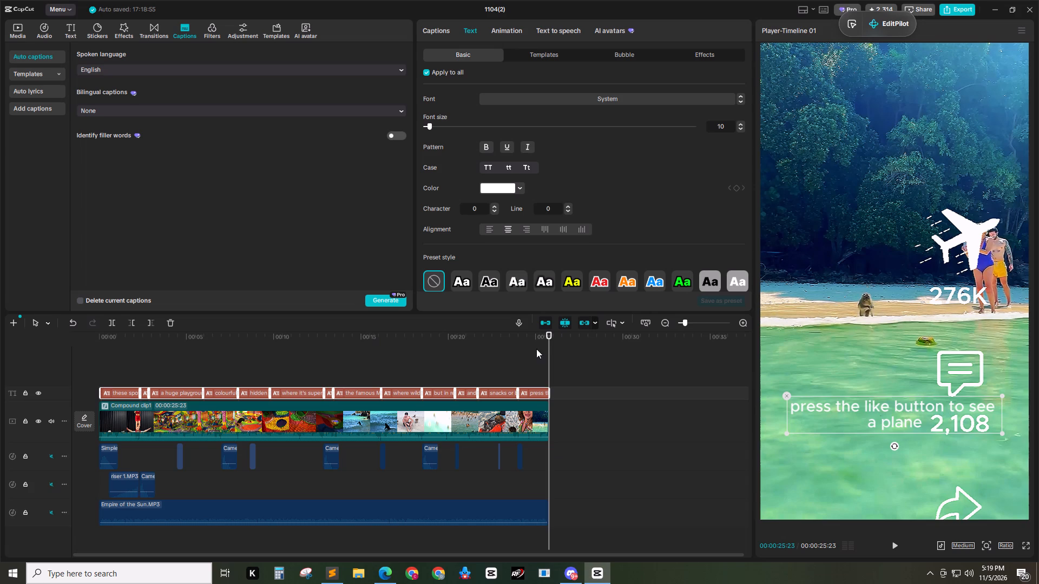
left_click(524, 56)
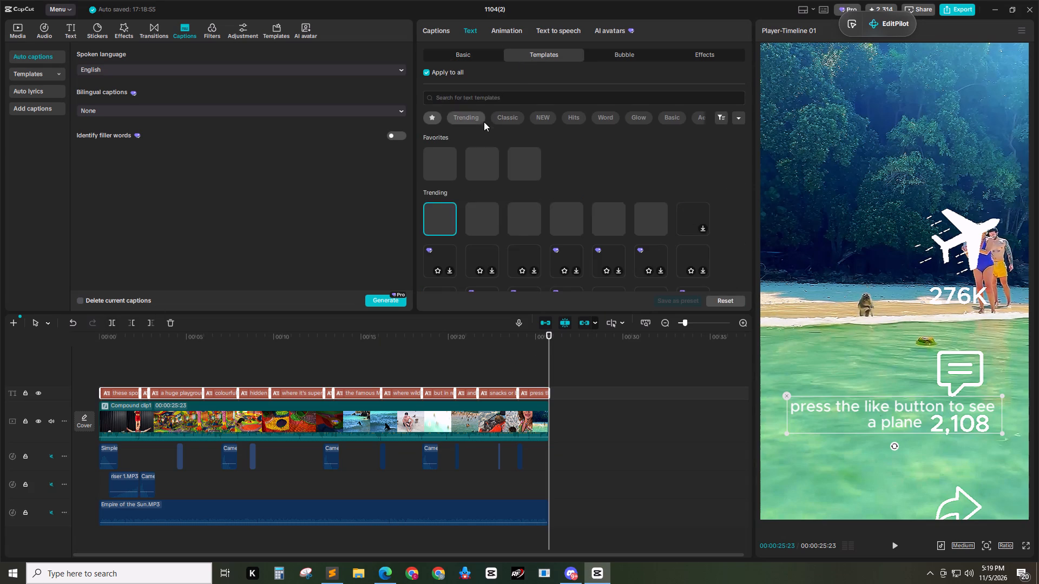
left_click(444, 157)
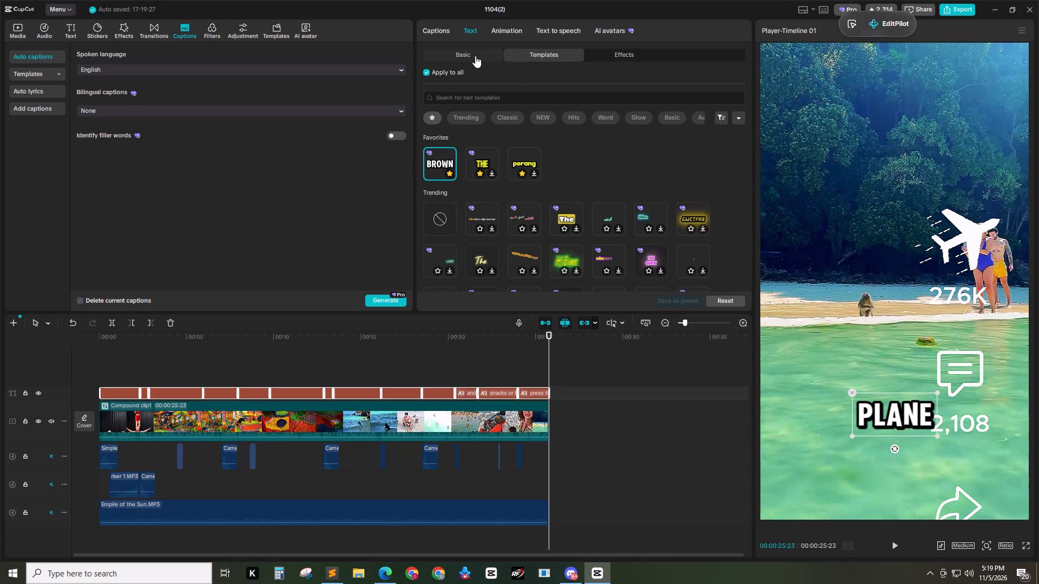
Open the font choices in the basic text settings for all captions.
left_click(475, 56)
left_click(553, 102)
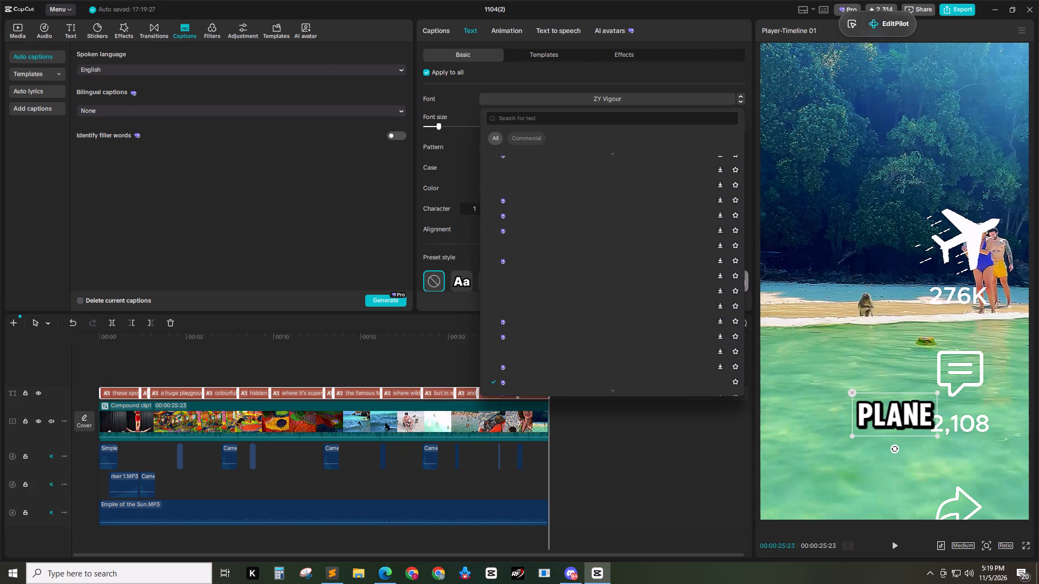
Set the font of all captions to Komika Title - Axis at size 13.
left_click(563, 122)
type("ko")
key("Return")
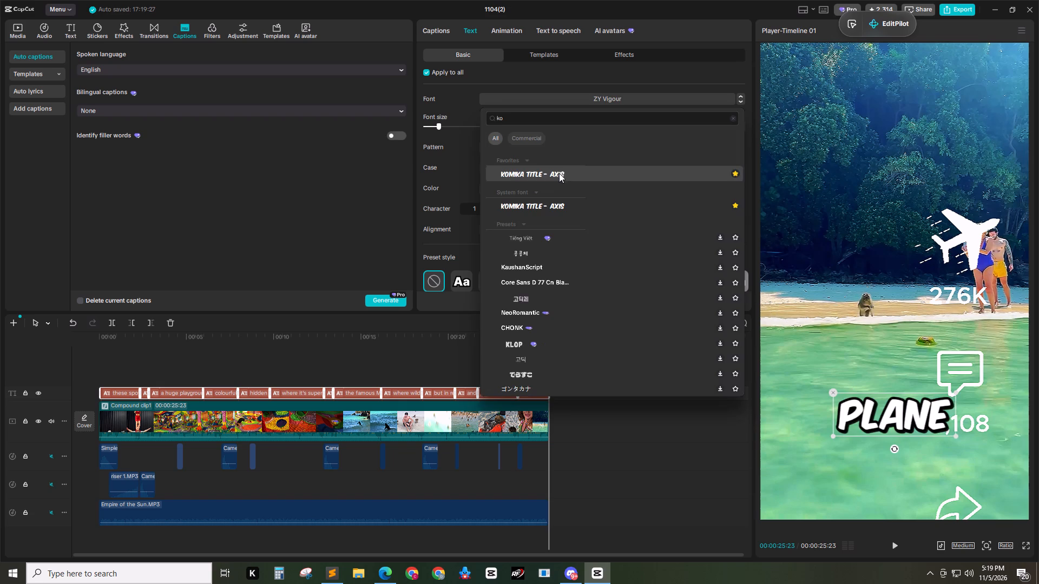
left_click(559, 174)
left_click_drag(731, 128, 660, 129)
key("1")
key("3")
Apply the preset style with white lettering and a black outline to all captions.
left_click(501, 187)
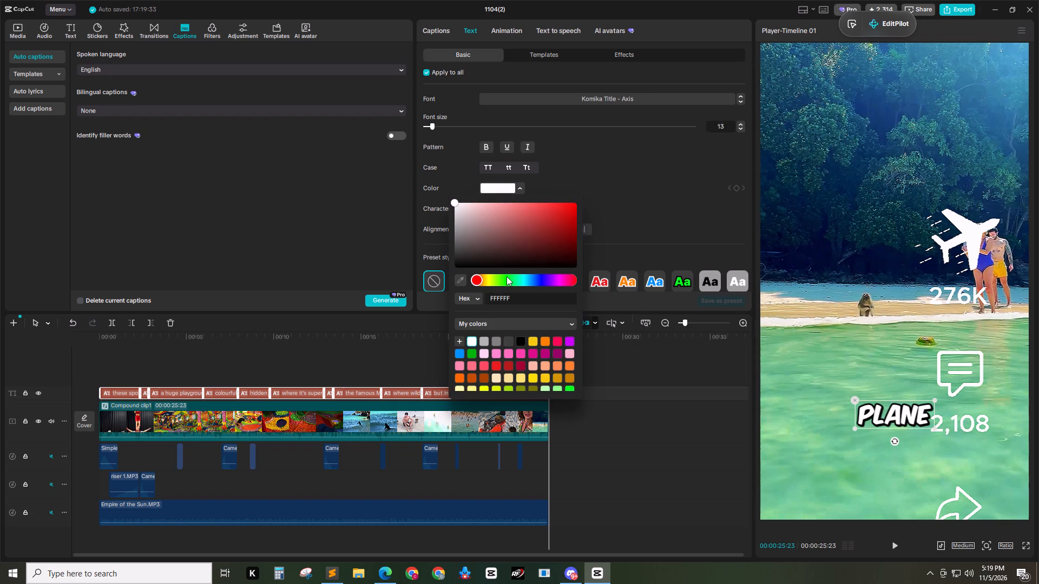
left_click(599, 177)
left_click(465, 281)
Set the vertical (Y) position of all captions to -460.
scroll(605, 245, "down", 3)
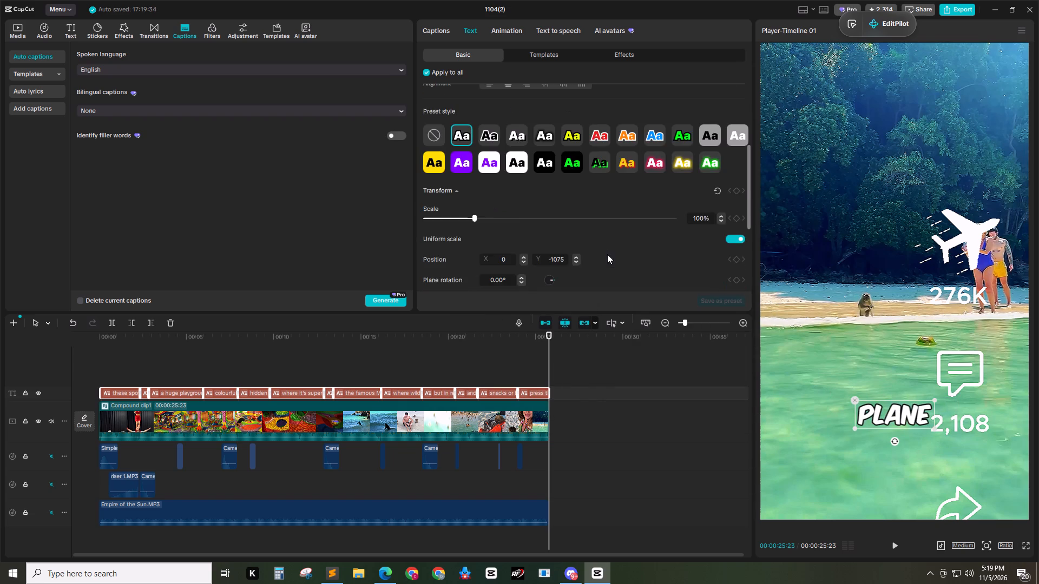
scroll(695, 260, "down", 1)
left_click_drag(564, 209, 551, 211)
type("460")
key("Return")
Set the stroke thickness of all captions to 50.
scroll(626, 246, "down", 2)
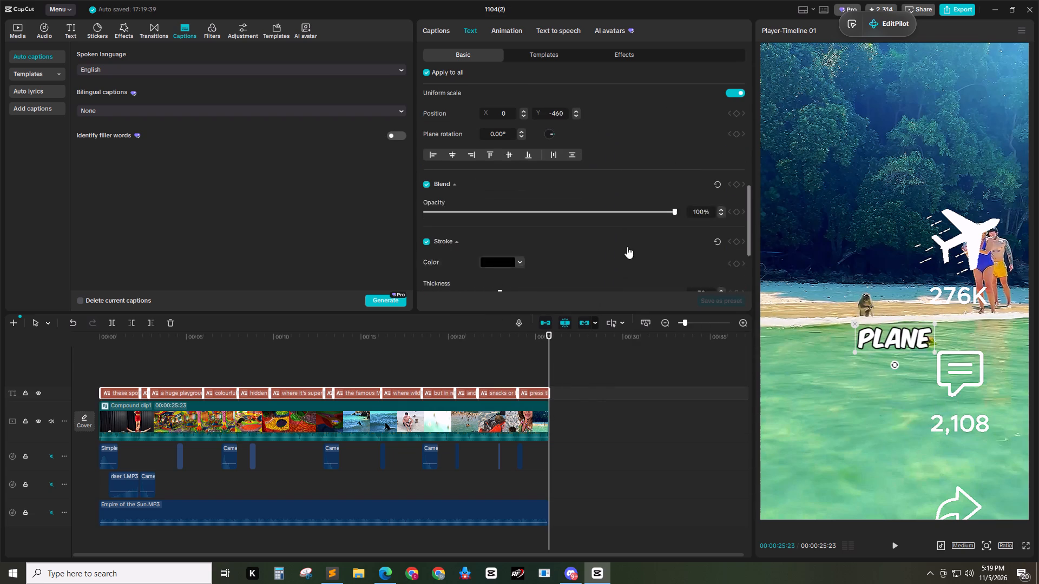
scroll(627, 247, "down", 1)
left_click_drag(709, 244, 661, 242)
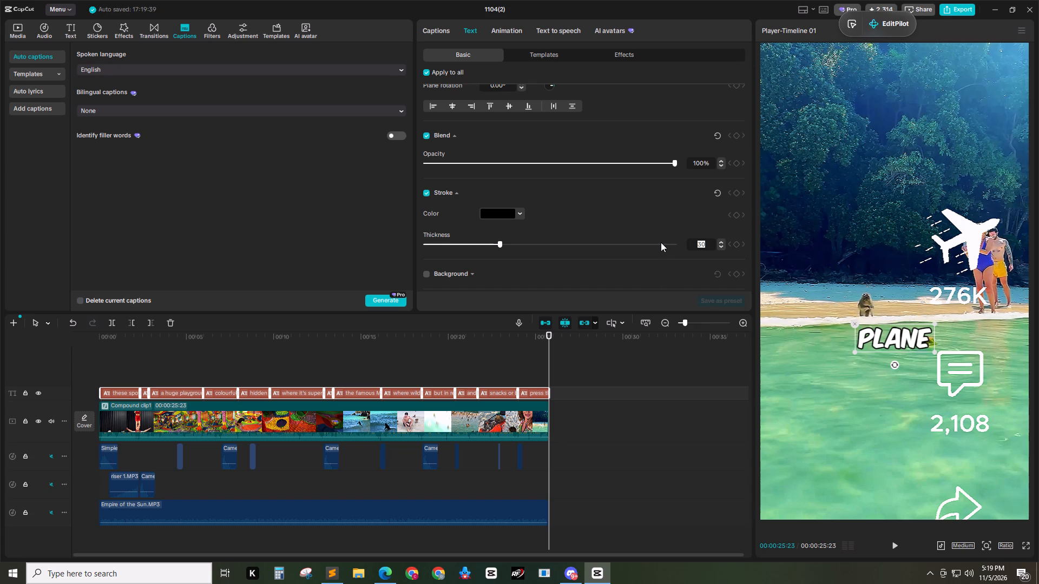
type("50")
key("Return")
Unmute the background music track and both sound effect tracks.
left_click(52, 509)
left_click(51, 482)
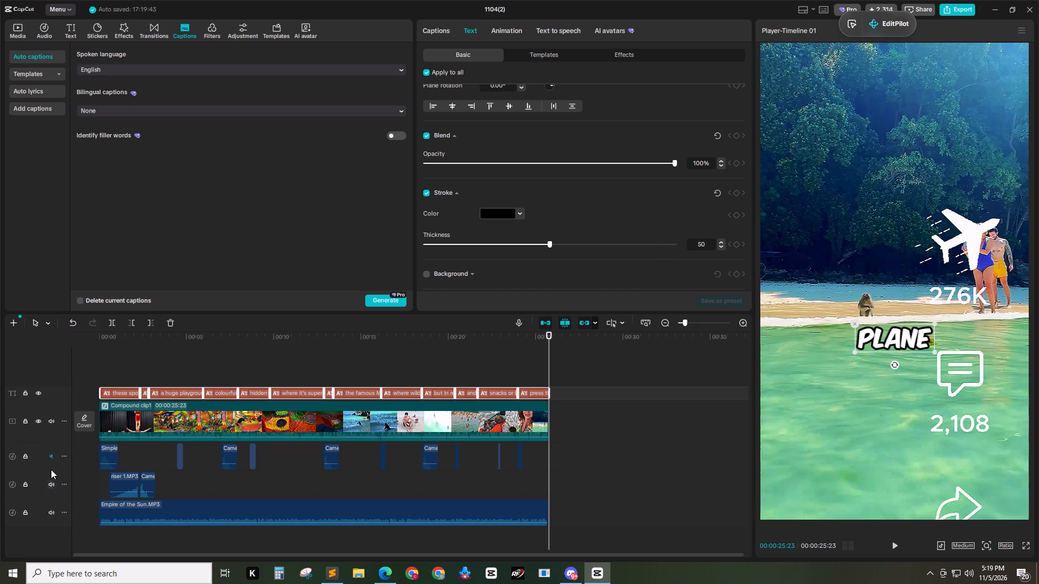
left_click(50, 461)
left_click(52, 456)
Overlay the Dags Watermark preset on a track above the captions from the start, trimmed to the video's end.
left_click(120, 371)
left_click_drag(120, 341, 58, 340)
left_click(19, 26)
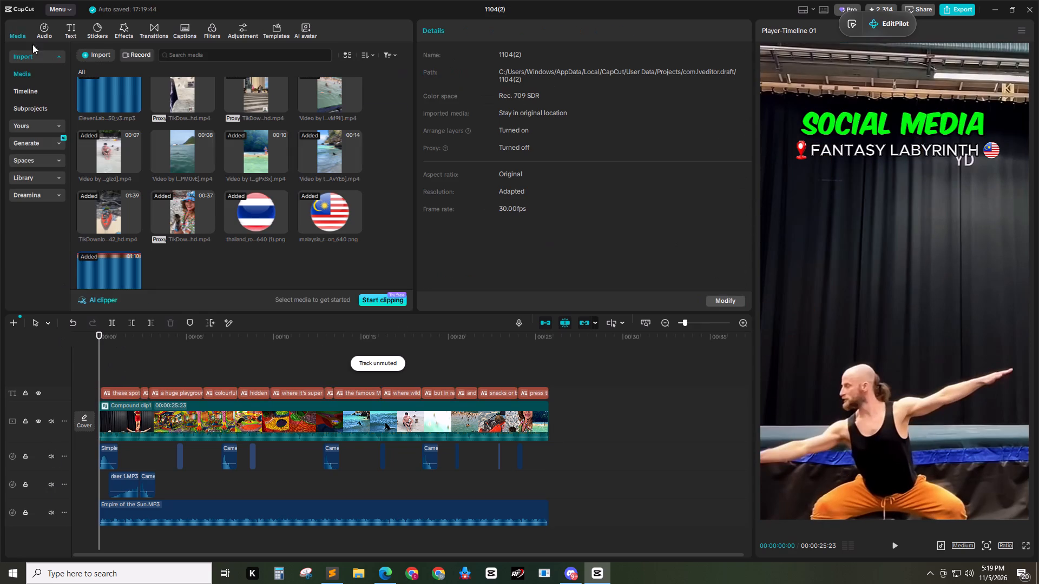
double_click(37, 118)
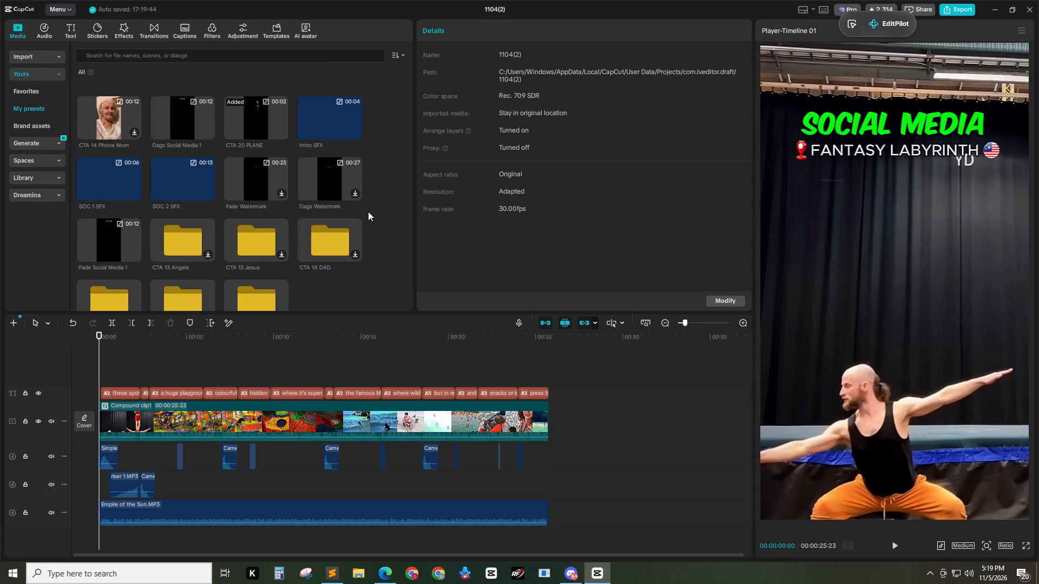
left_click(352, 190)
left_click(358, 195)
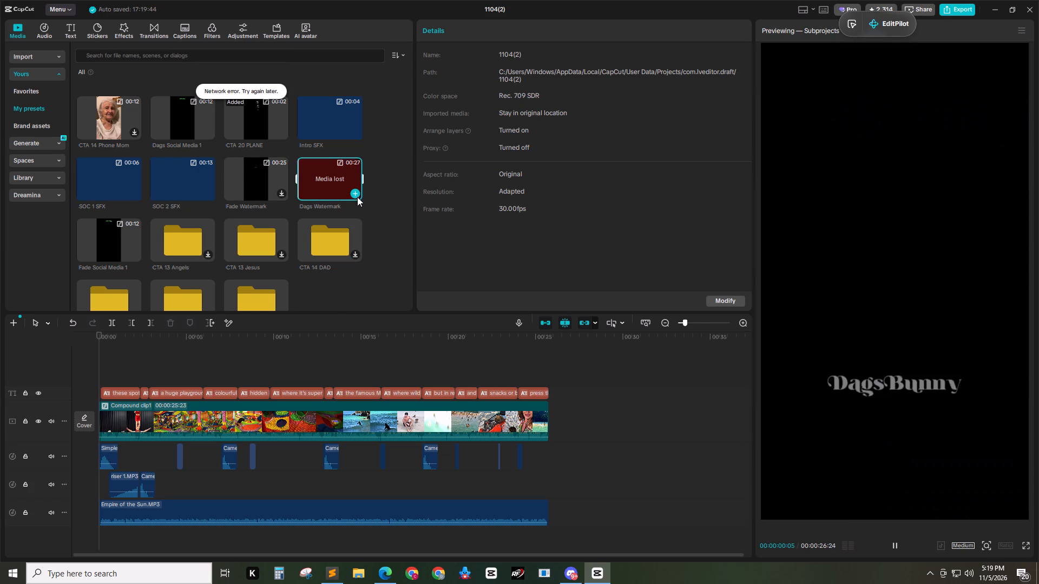
left_click_drag(176, 423, 166, 378)
left_click_drag(563, 337, 549, 335)
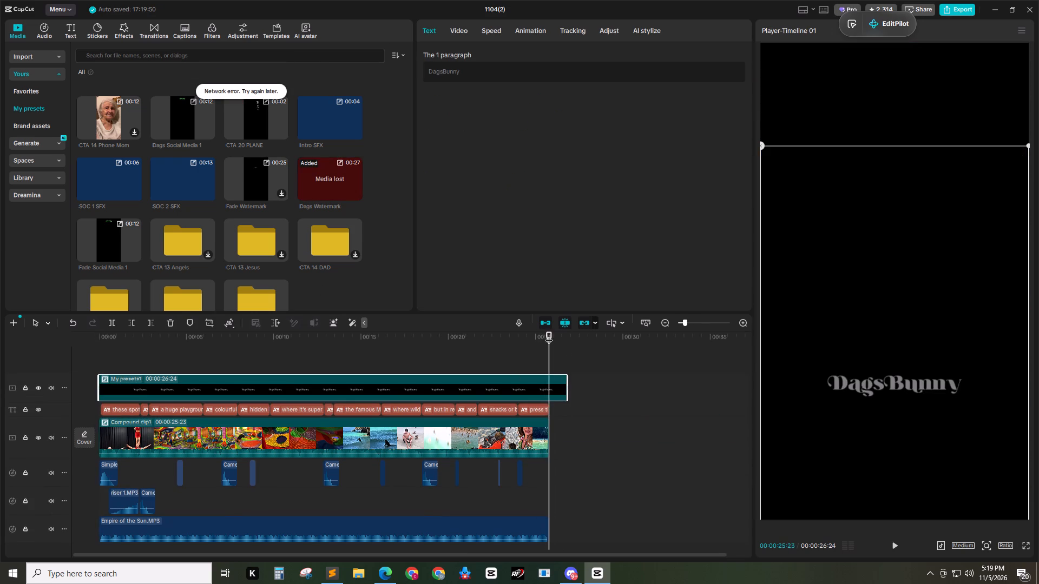
key("w")
Play the finished short from the beginning to check the watermark, captions and sound.
left_click_drag(549, 335, 12, 328)
left_click(185, 357)
left_click_drag(187, 338, 62, 330)
key("space")
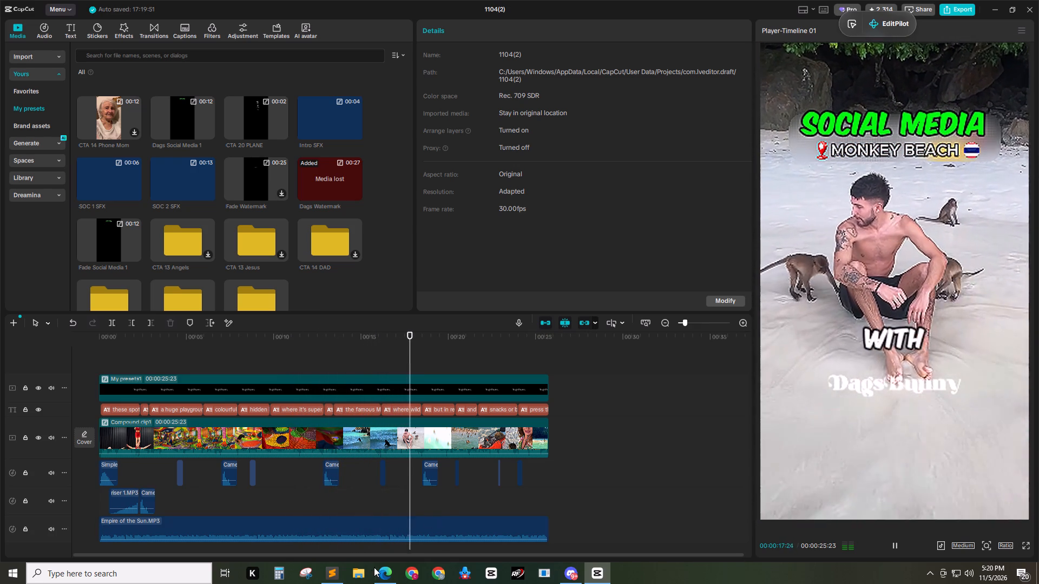
Switch to File Explorer and delete YTA thum.PNG from the CapCut Videos folder.
left_click(364, 571)
left_click(330, 574)
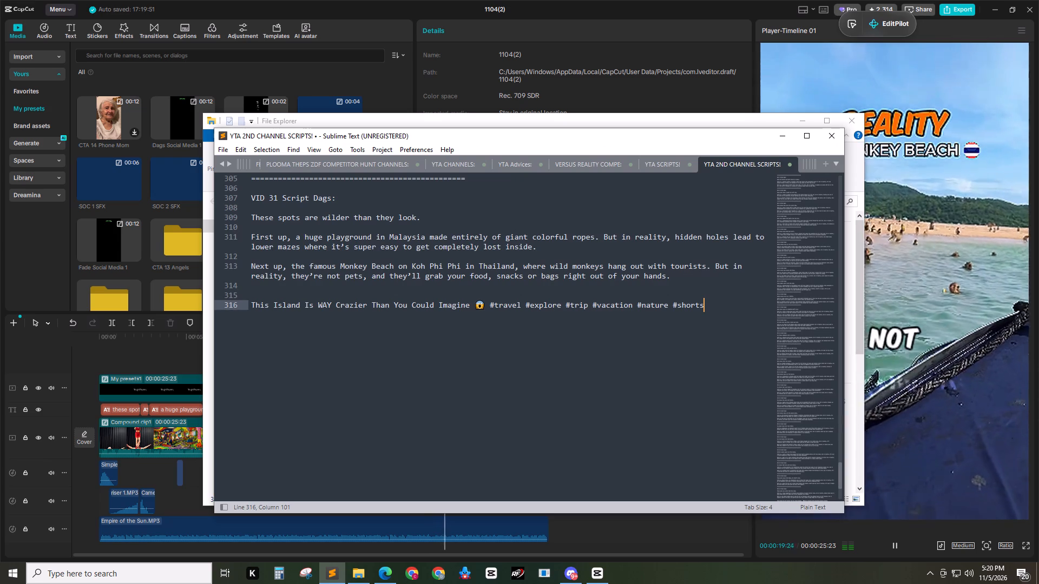
scroll(748, 160, "down", 2)
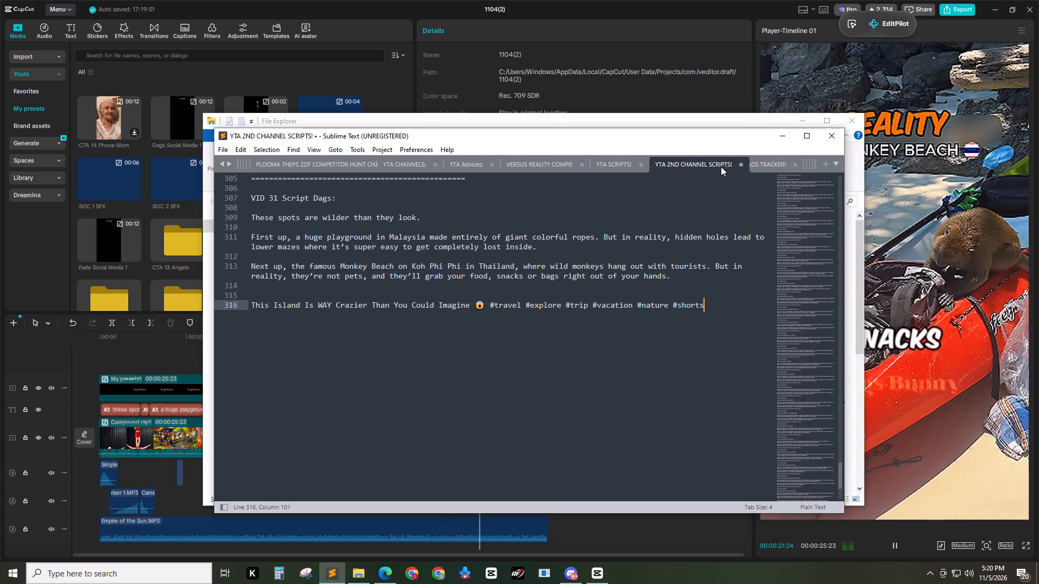
scroll(719, 167, "down", 4)
left_click(781, 136)
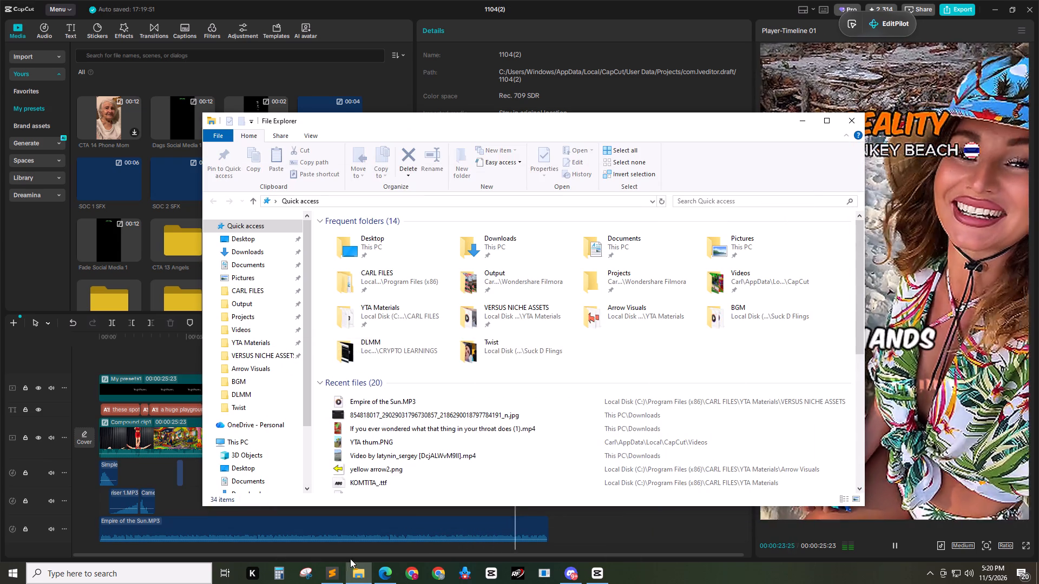
left_click(262, 330)
left_click(703, 382)
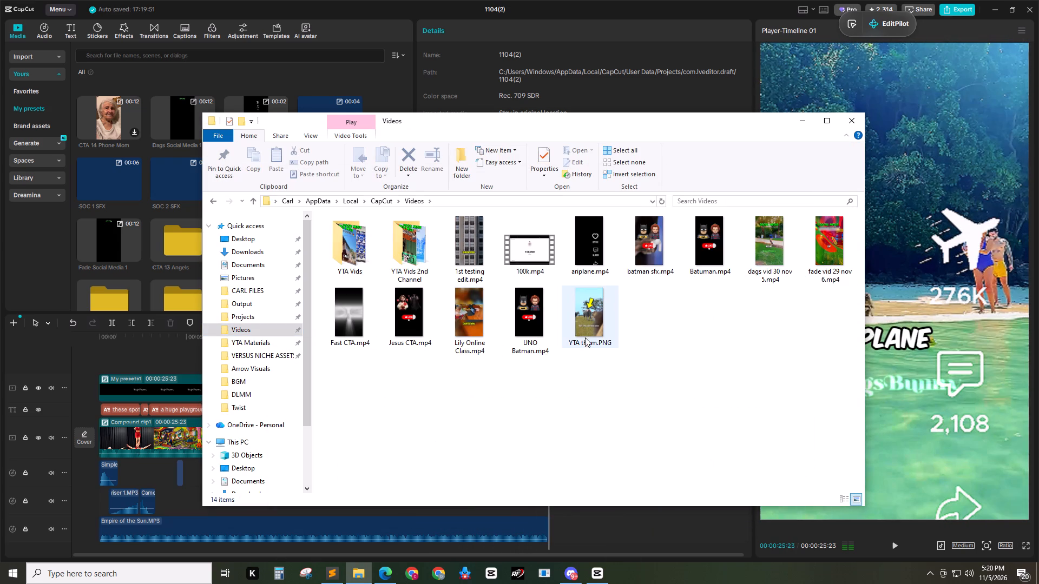
left_click(586, 348)
key("Delete")
left_click(711, 336)
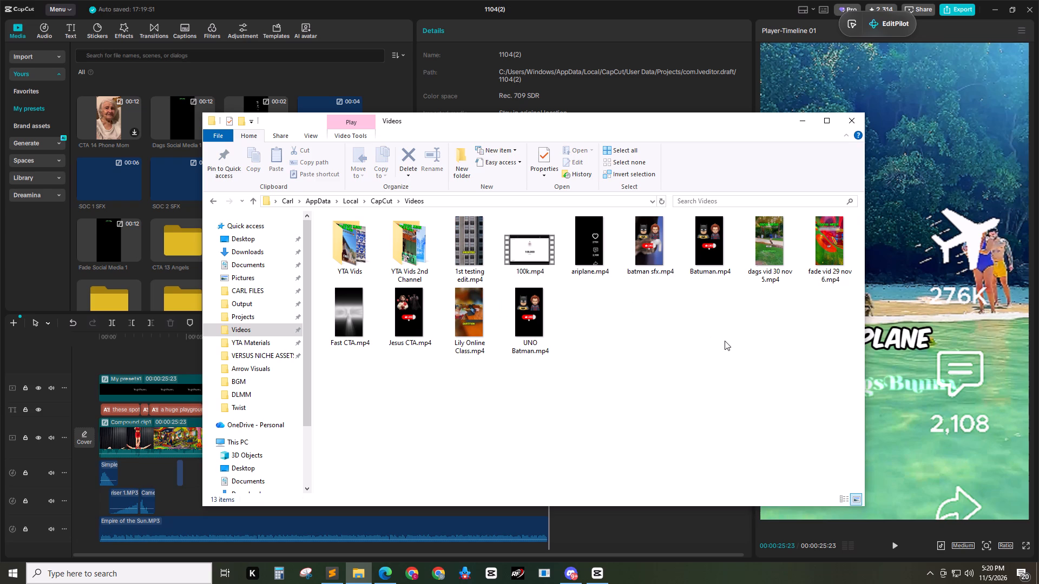
Copy the file name of dags vid 30 nov 5.mp4 without changing it.
left_click(725, 341)
left_click(768, 245)
key("F2")
key("ctrl+c")
left_click(762, 329)
Move dags vid 30 nov 5.mp4 into the YTA Vids 2nd Channel folder and close File Explorer.
left_click(768, 246)
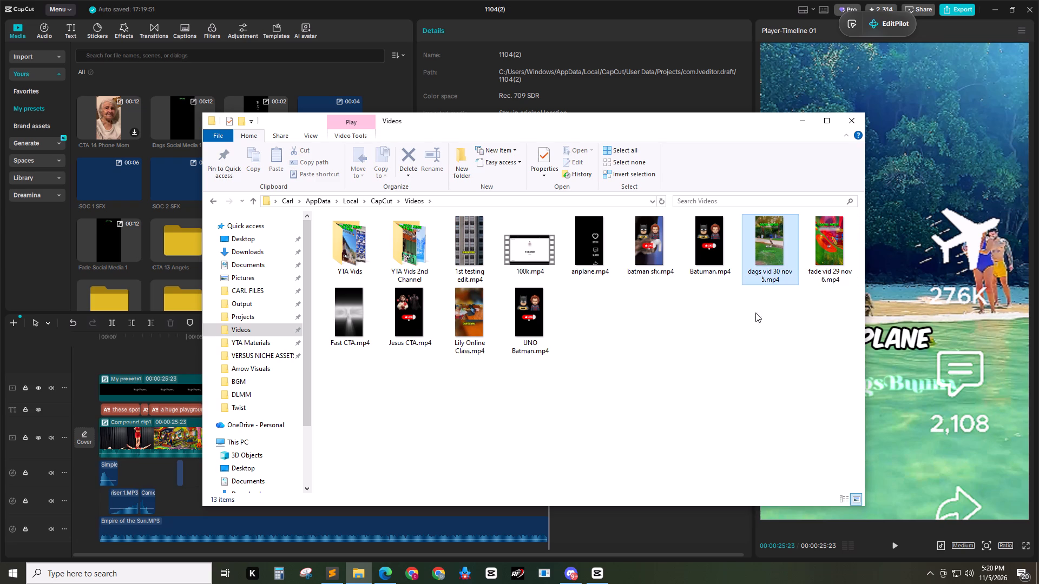
left_click_drag(765, 260, 404, 245)
left_click(852, 122)
Export the finished short video from CapCut.
left_click(957, 17)
left_click(957, 9)
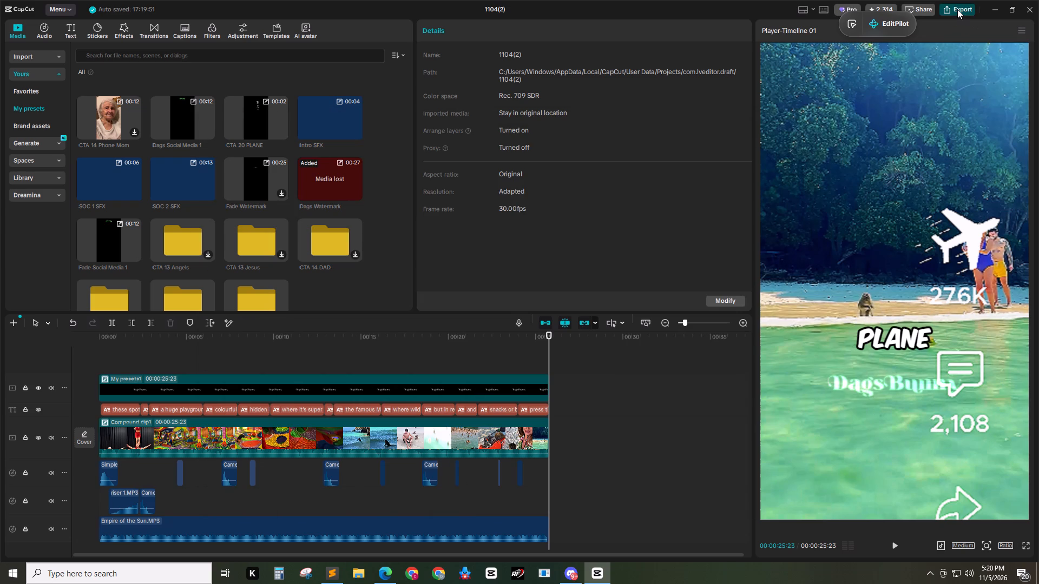
Name the export of the 1104(2) video "dags vid 31 nov 6", adapting the copied file name.
left_click(618, 155)
key("ctrl+a")
key("ctrl+v")
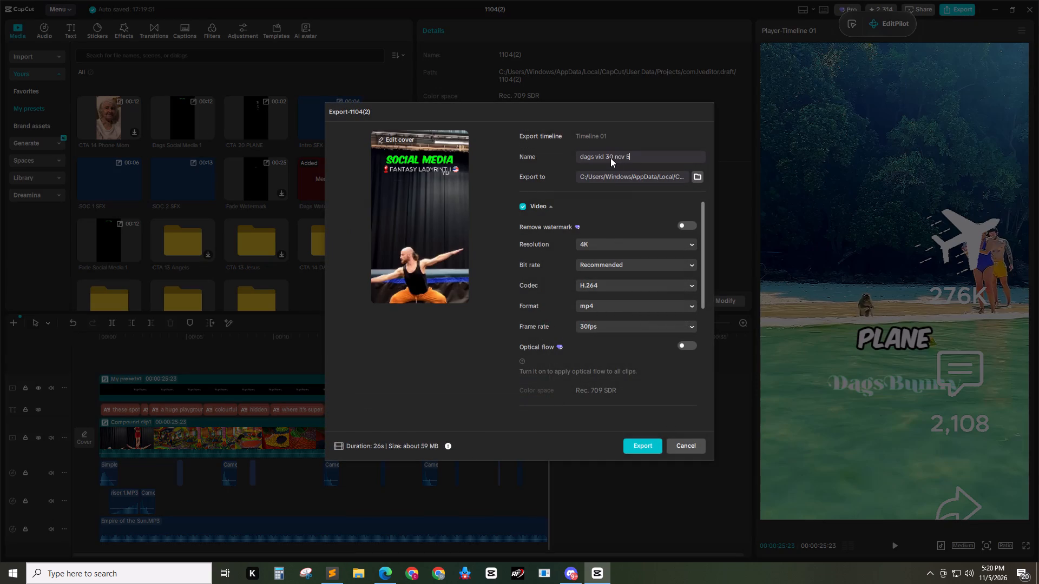
left_click(610, 158)
left_click(611, 158)
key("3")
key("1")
left_click(652, 158)
key("BackSpace")
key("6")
Set the export frame rate to 60fps and start exporting the video.
left_click(614, 320)
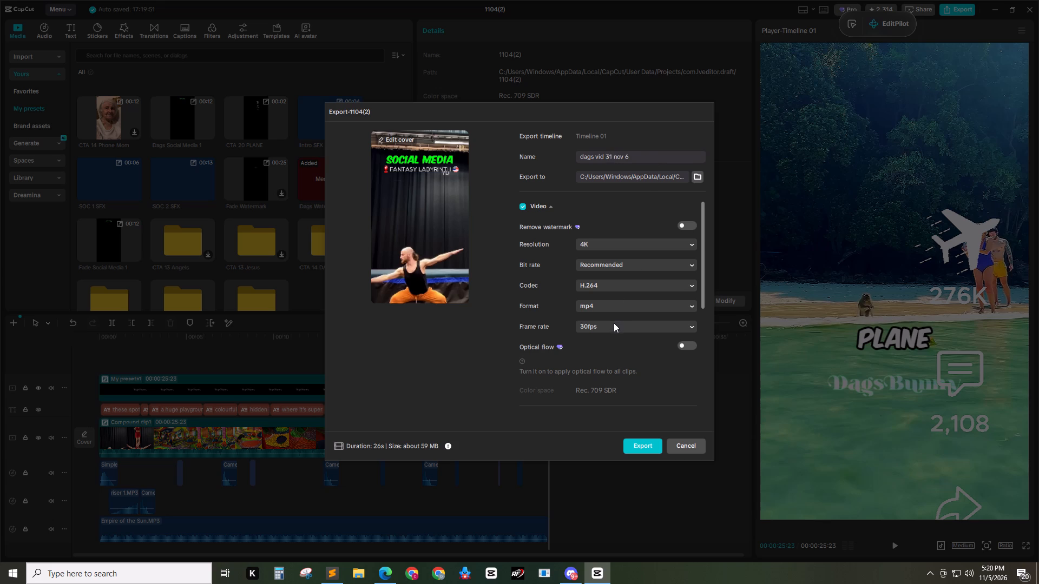
left_click(614, 327)
left_click(623, 446)
left_click(646, 448)
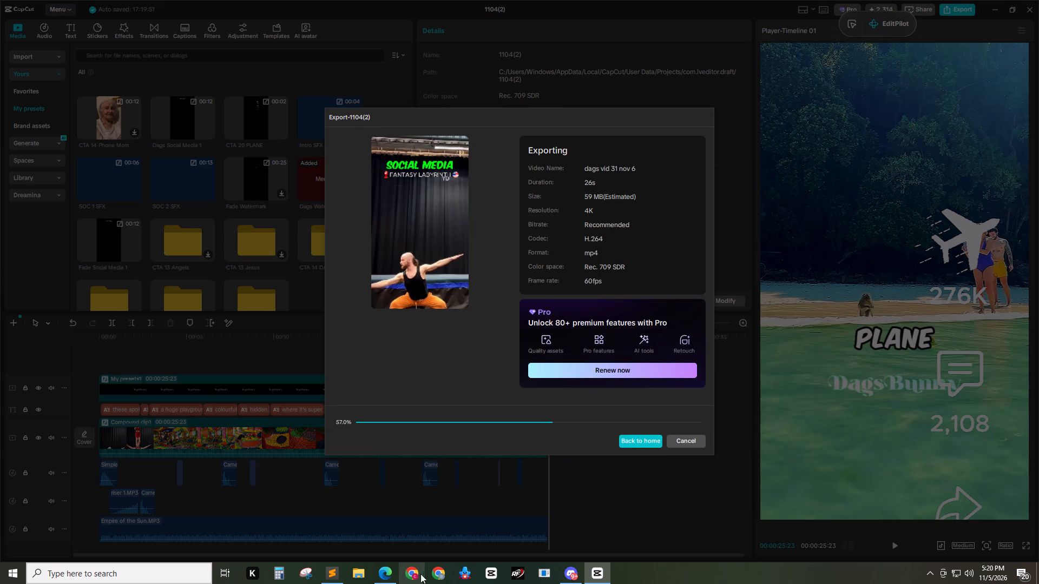
Switch to Microsoft Edge and check the recent Facebook chats while the export runs.
left_click(435, 574)
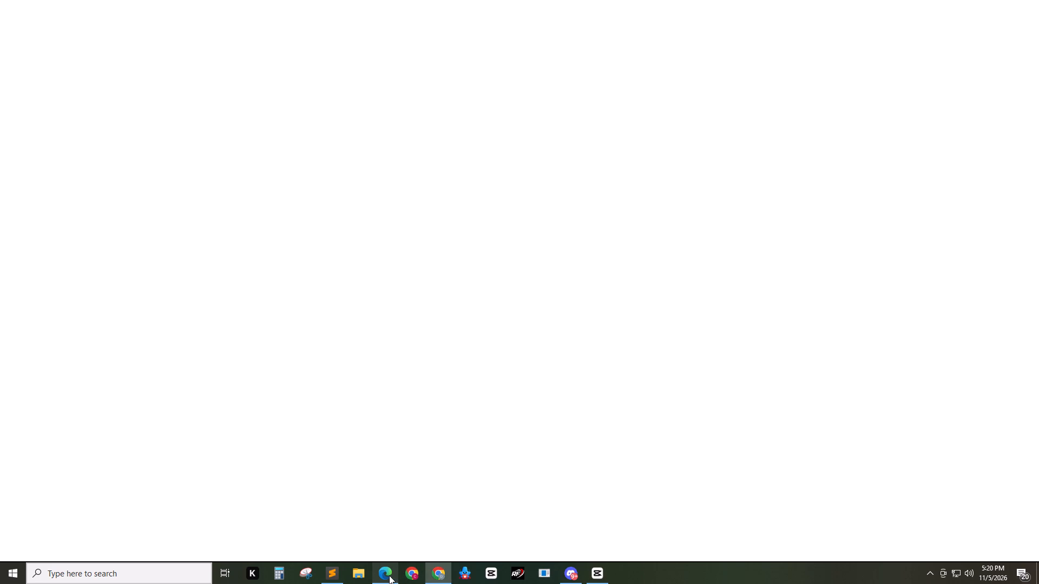
left_click(389, 575)
left_click(959, 76)
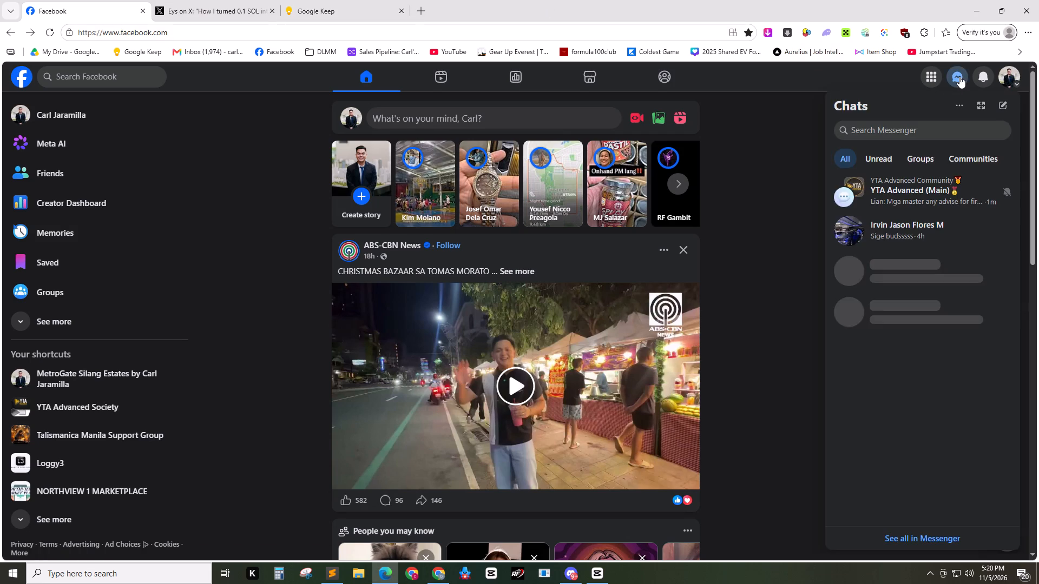
left_click(959, 76)
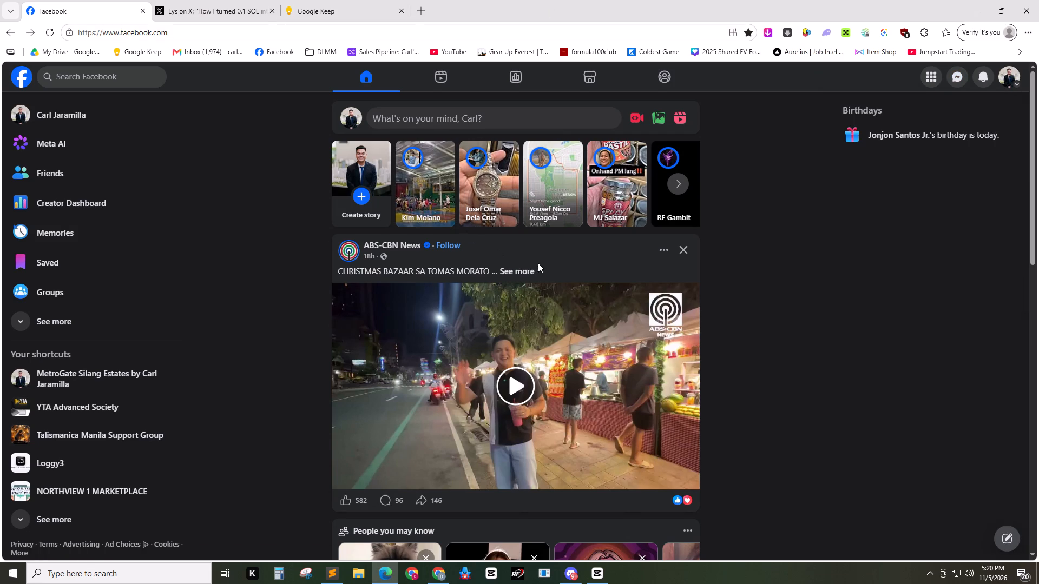
Switch to Chrome and copy the link of the M1hoi Short "The Last One is Weird" from the channel's Shorts.
left_click(439, 569)
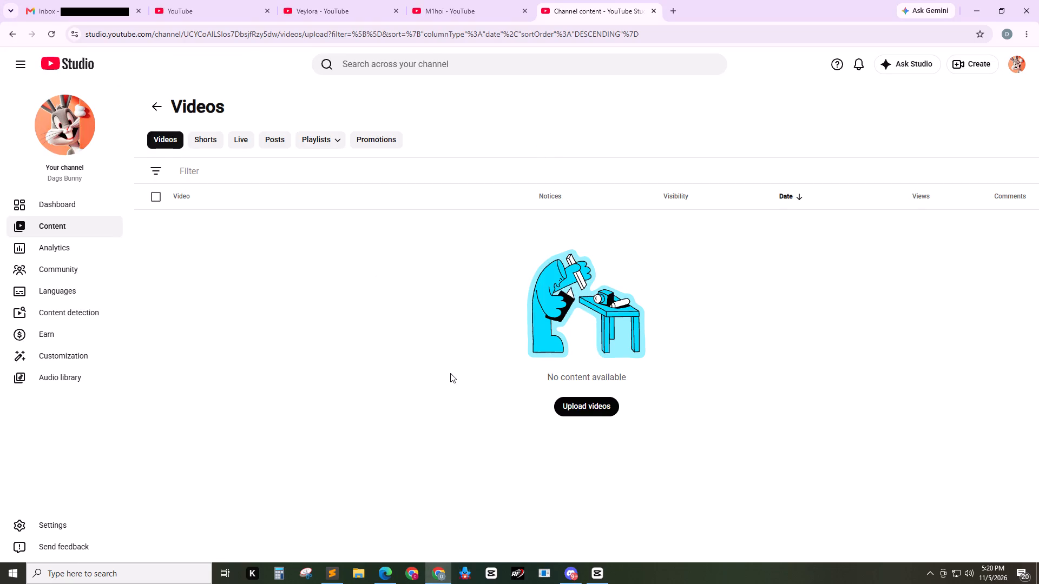
left_click(450, 373)
left_click(211, 0)
left_click(376, 0)
left_click(470, 0)
left_click(620, 0)
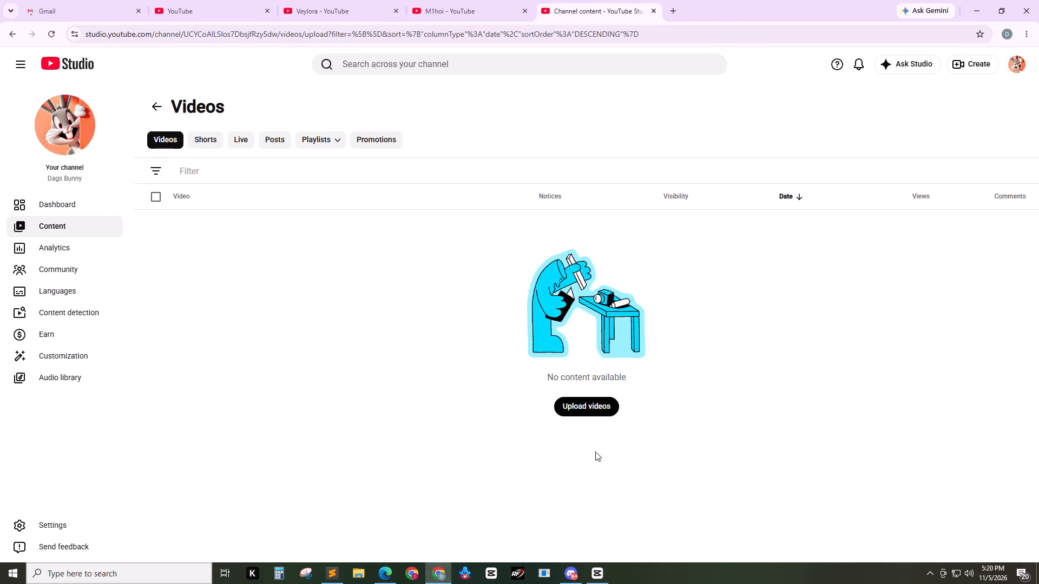
left_click(448, 0)
middle_click(400, 388)
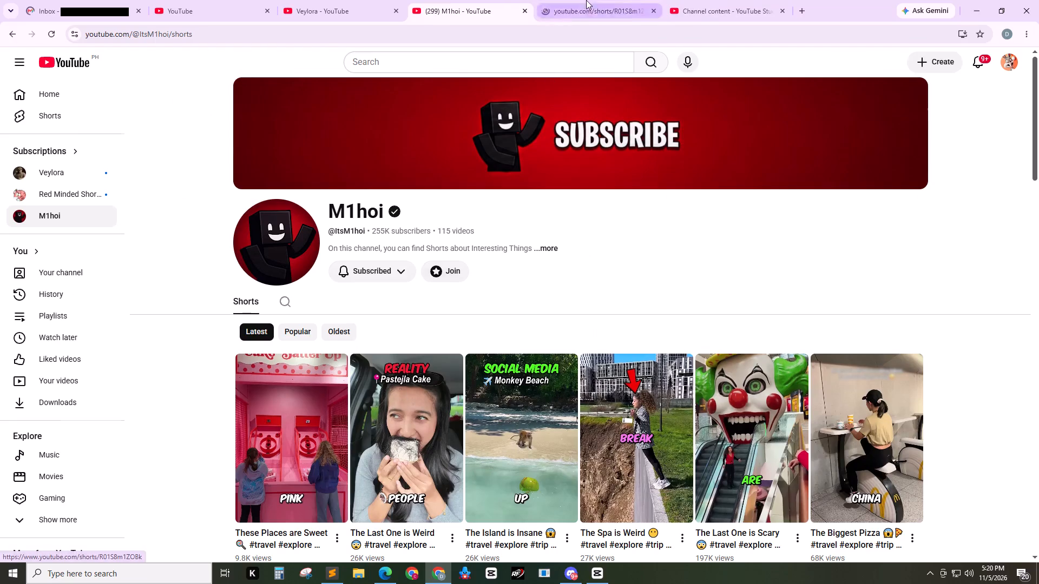
left_click(586, 0)
left_click(583, 38)
key("ctrl+c")
key("ctrl+w")
left_click(463, 0)
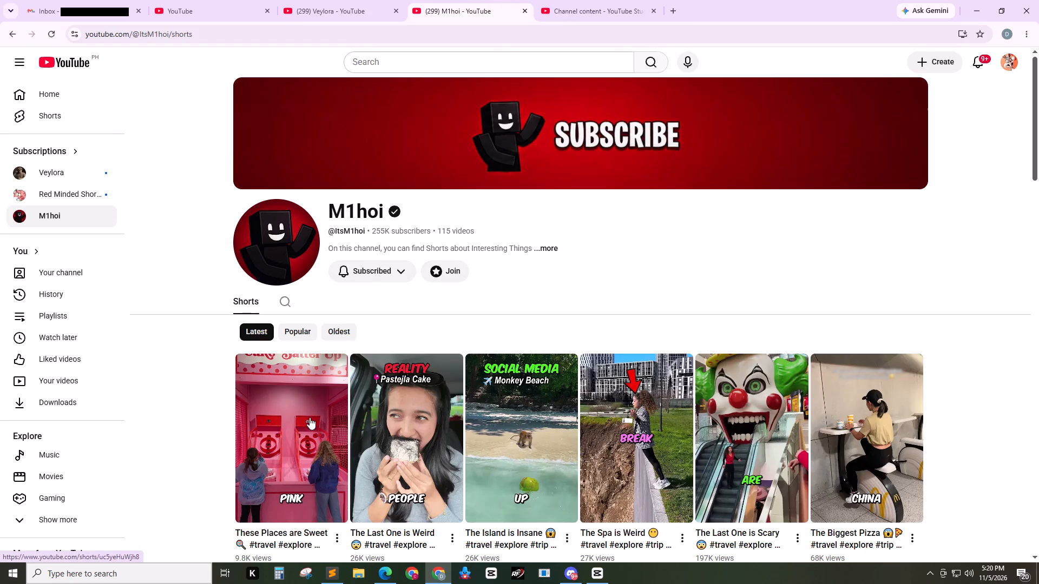
Switch to the YTA 2ND CHANNEL SCRIPTS! notes in Sublime Text.
left_click(338, 568)
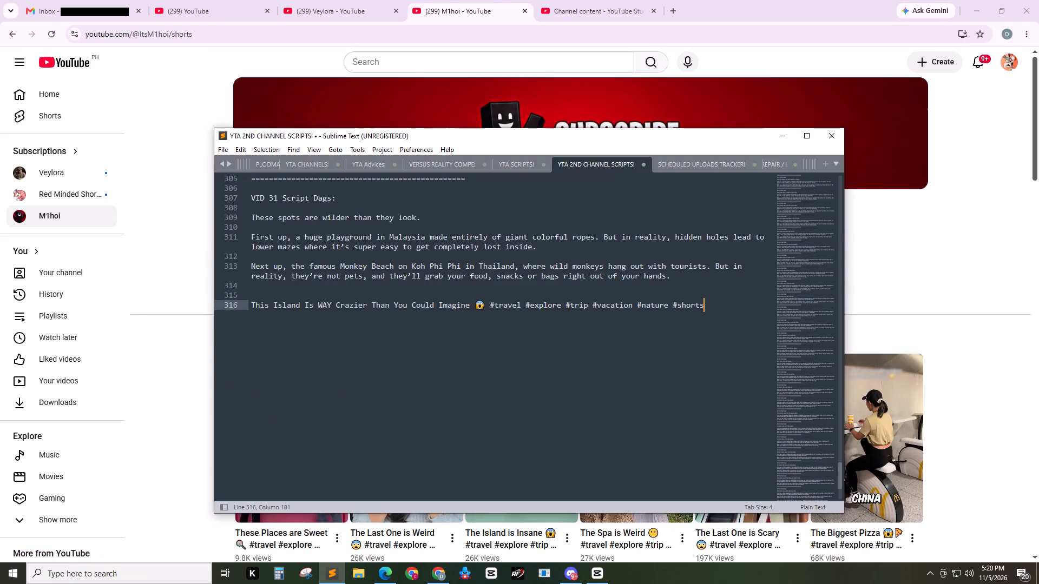
In Sublime Text, paste the copied YouTube Shorts link two blank lines below the VID 31 title line.
key("Return")
key("Return")
key("Return")
key("ctrl+v")
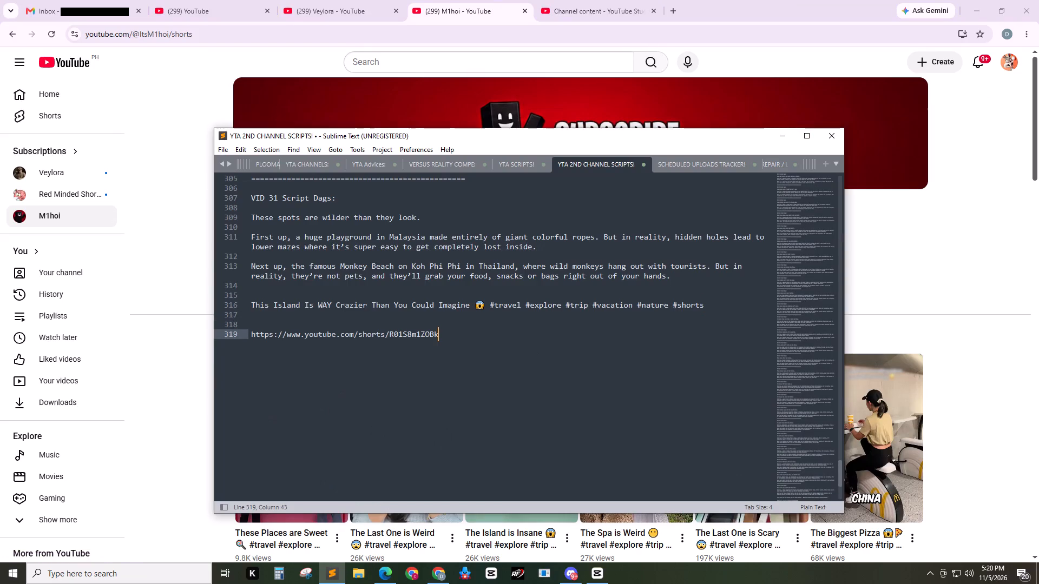
Duplicate the separator and script heading above the pasted link, numbering the new heading VID 32 Script Dags.
left_click_drag(341, 201, 237, 182)
key("ctrl+c")
key("ctrl+c")
left_click(303, 317)
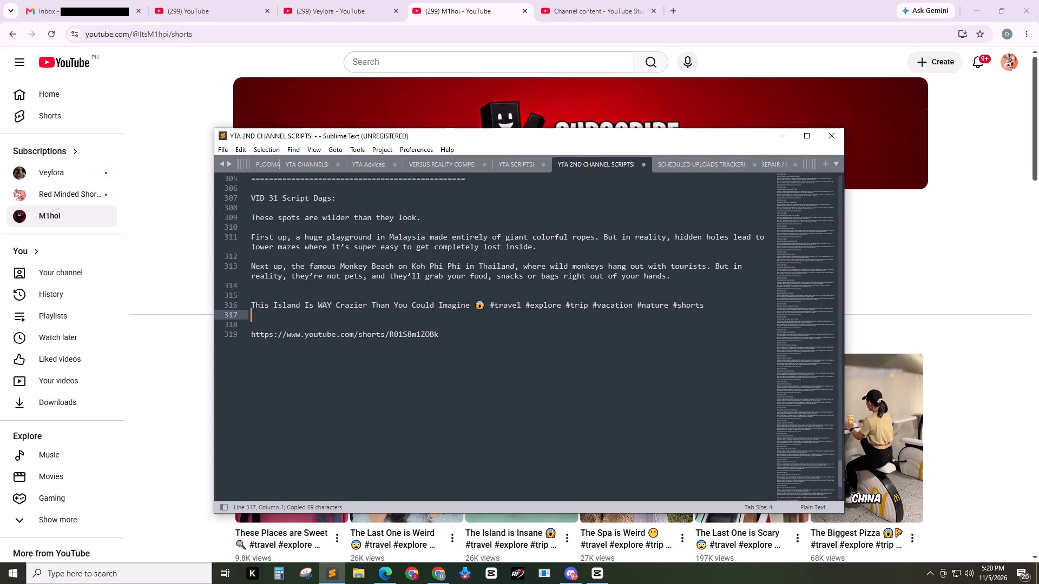
key("Return")
key("ctrl+v")
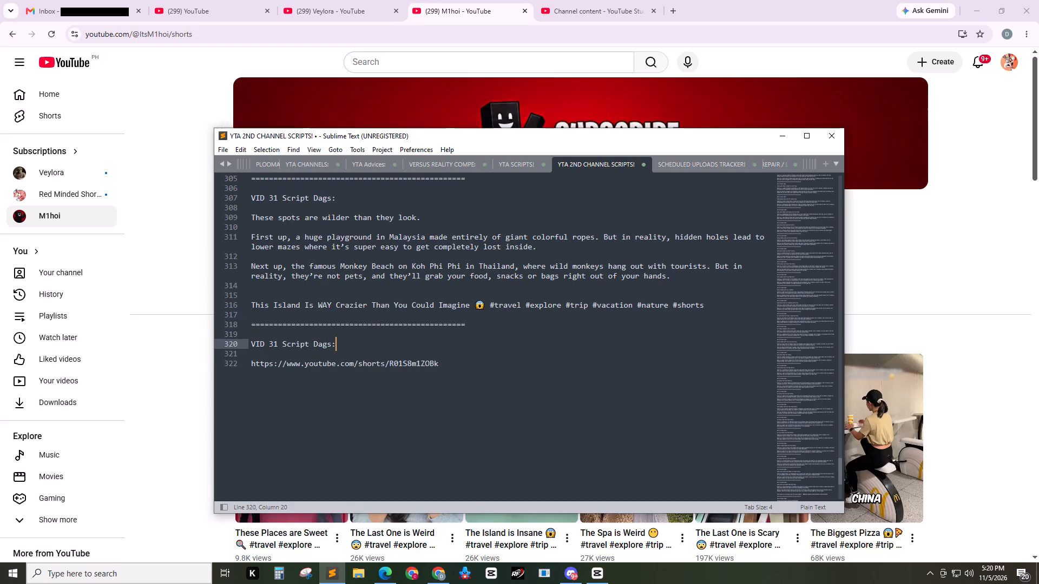
left_click(277, 347)
key("BackSpace")
key("2")
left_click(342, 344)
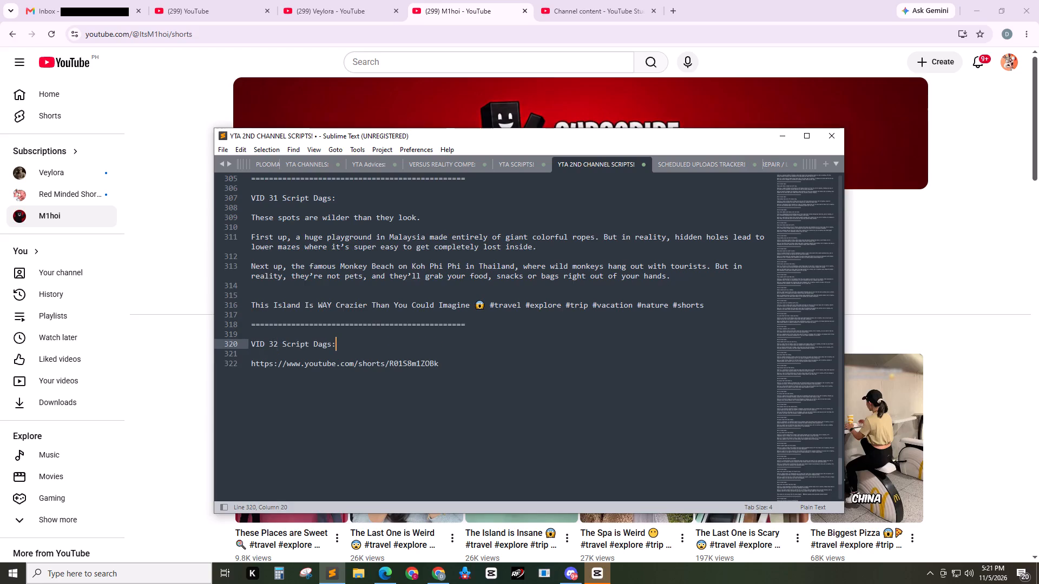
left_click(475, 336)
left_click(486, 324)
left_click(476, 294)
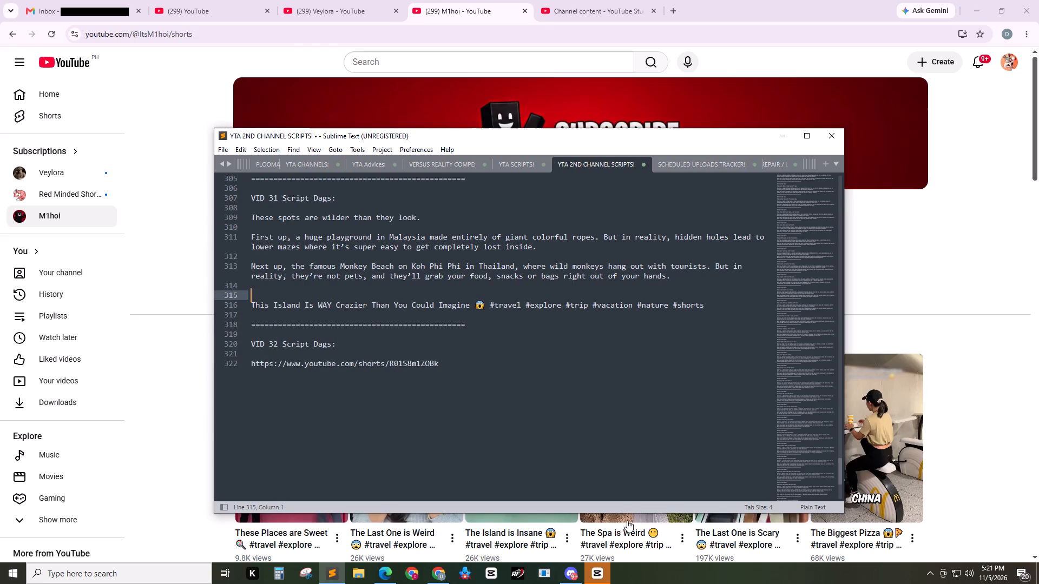
Switch back to CapCut, dismiss the export completion dialog and close the 1104(2) project.
left_click(603, 0)
left_click(600, 576)
left_click(691, 436)
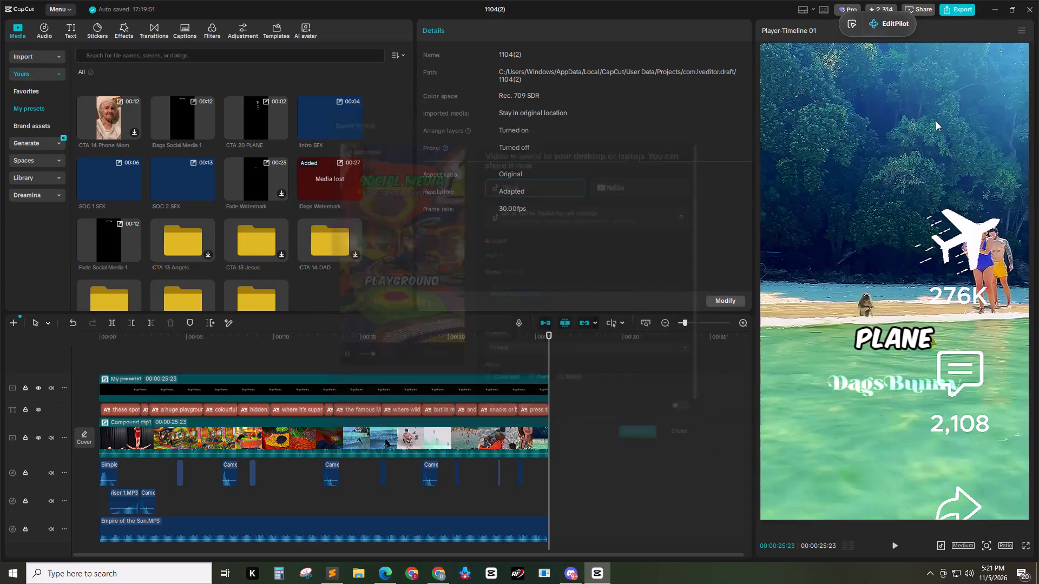
left_click(1031, 7)
Clear the cache in CapCut's Draft settings.
left_click(832, 38)
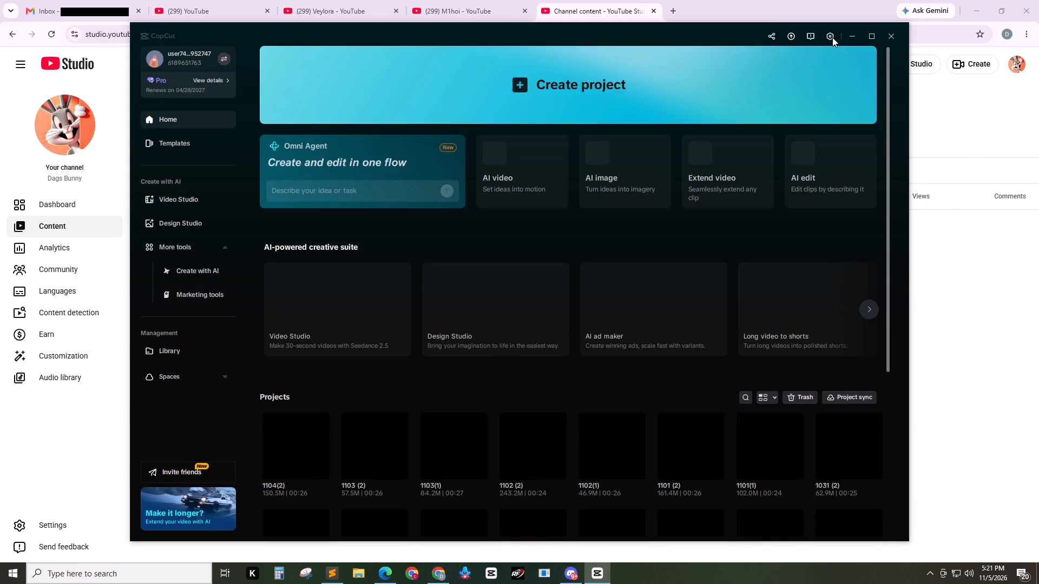
left_click(841, 51)
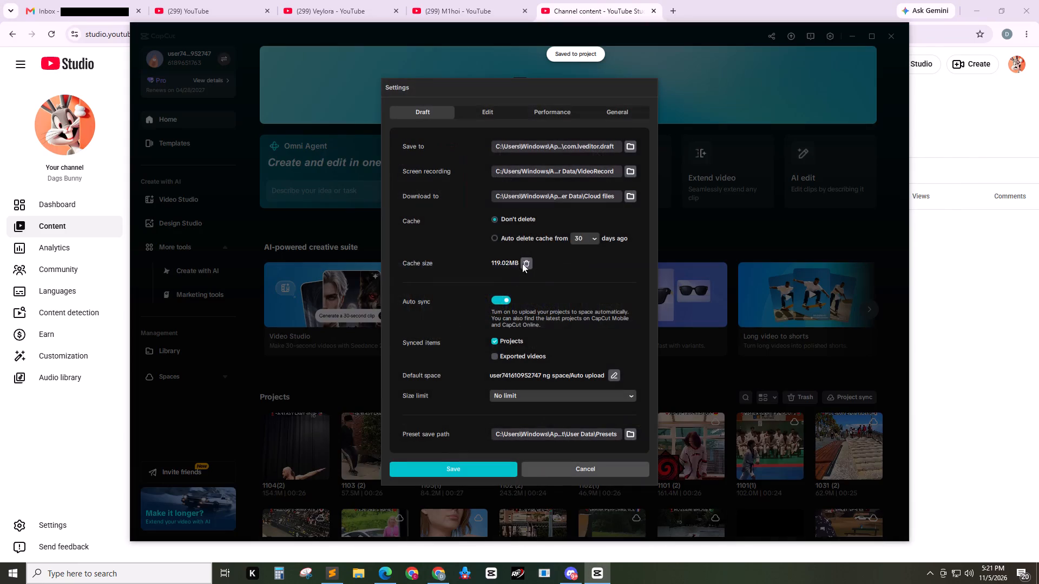
left_click(521, 264)
left_click(532, 262)
left_click(506, 327)
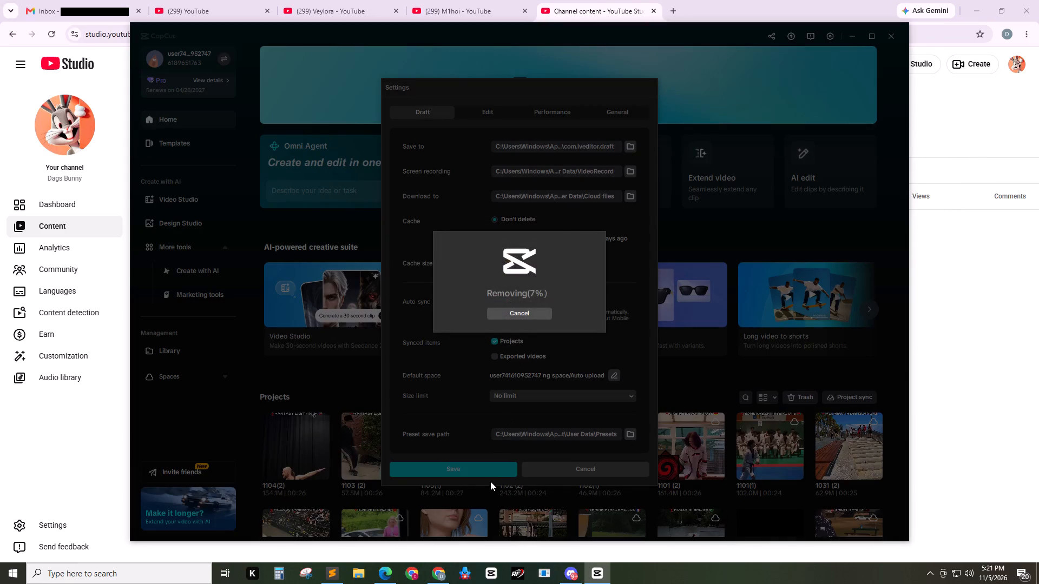
Switch to YouTube Studio in Chrome and upload dags vid 31 nov 6.mp4 to the Dags Bunny channel.
left_click(95, 435)
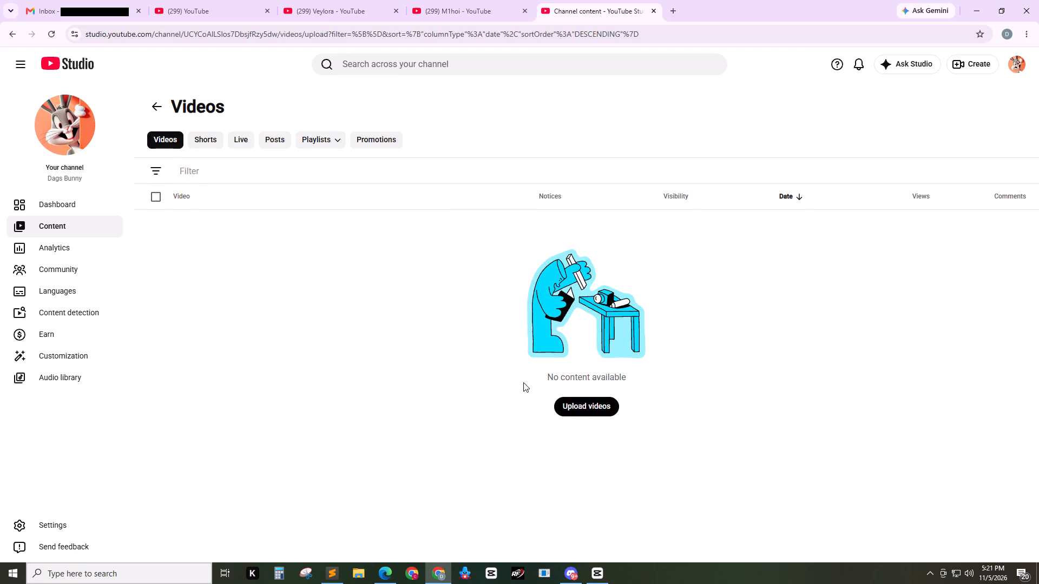
left_click(581, 409)
left_click(520, 359)
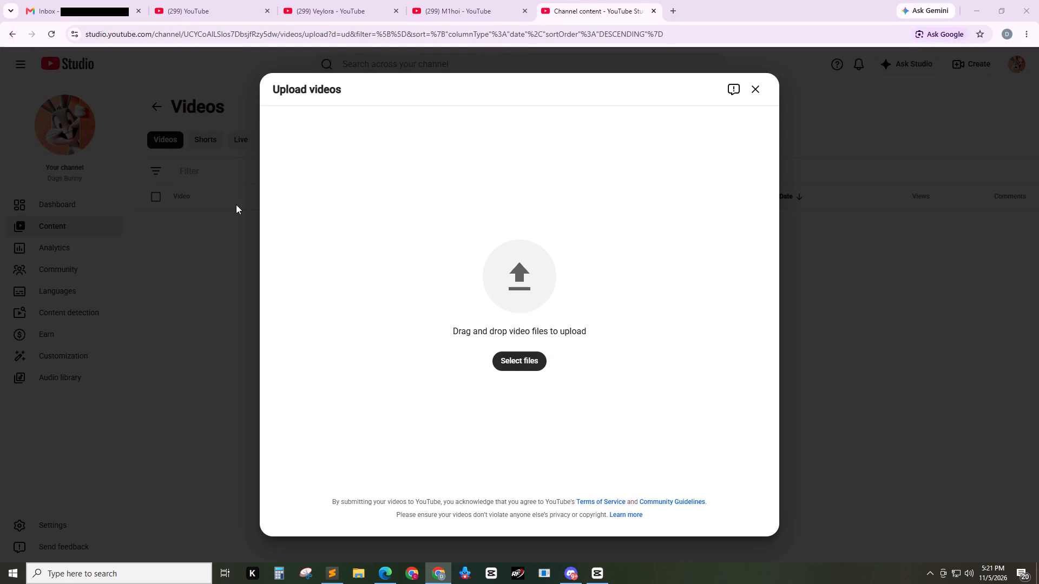
left_click(127, 159)
left_click(437, 268)
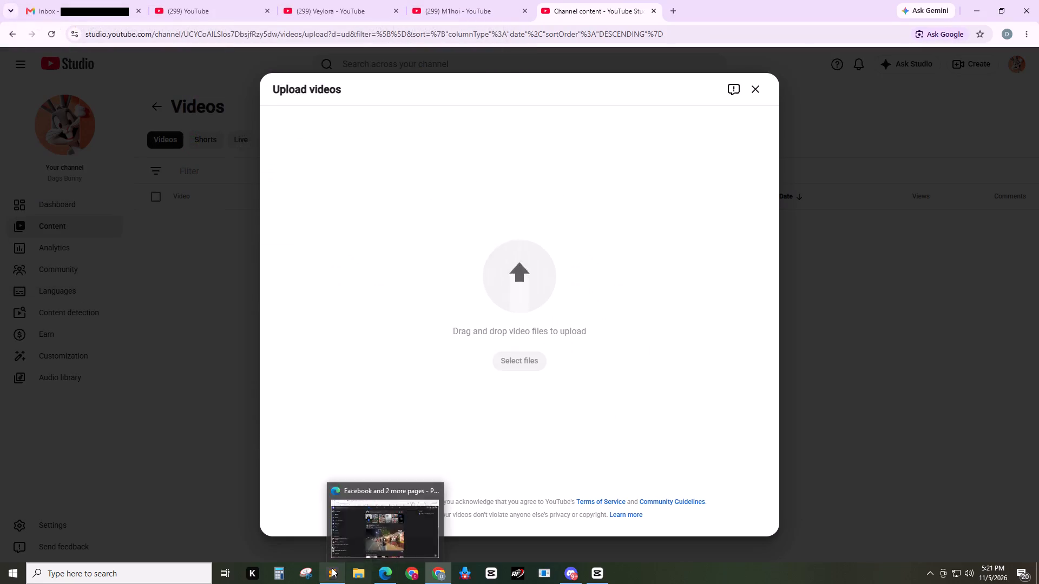
In Sublime Text, cut the VID 31 title with its hashtags out of the script notes and remove the leftover blank lines.
left_click(327, 568)
left_click_drag(707, 305, 201, 308)
key("ctrl+x")
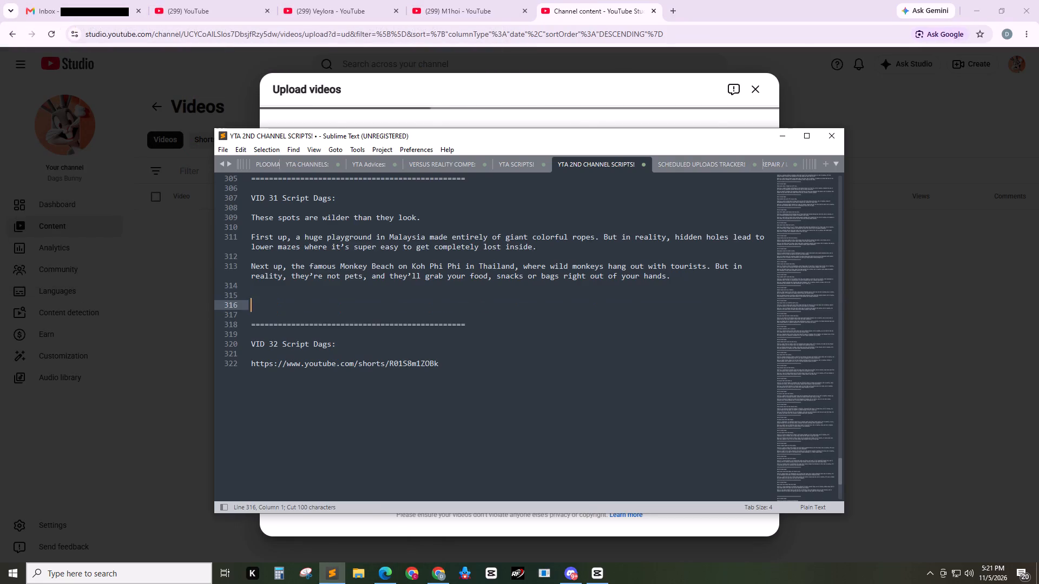
left_click(299, 307)
key("BackSpace")
key("BackSpace")
key("BackSpace")
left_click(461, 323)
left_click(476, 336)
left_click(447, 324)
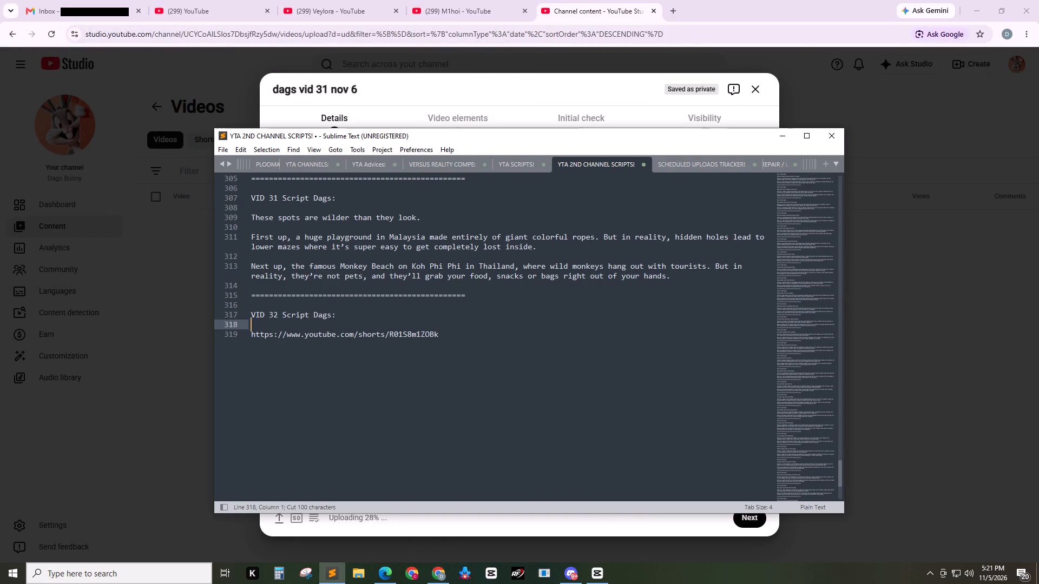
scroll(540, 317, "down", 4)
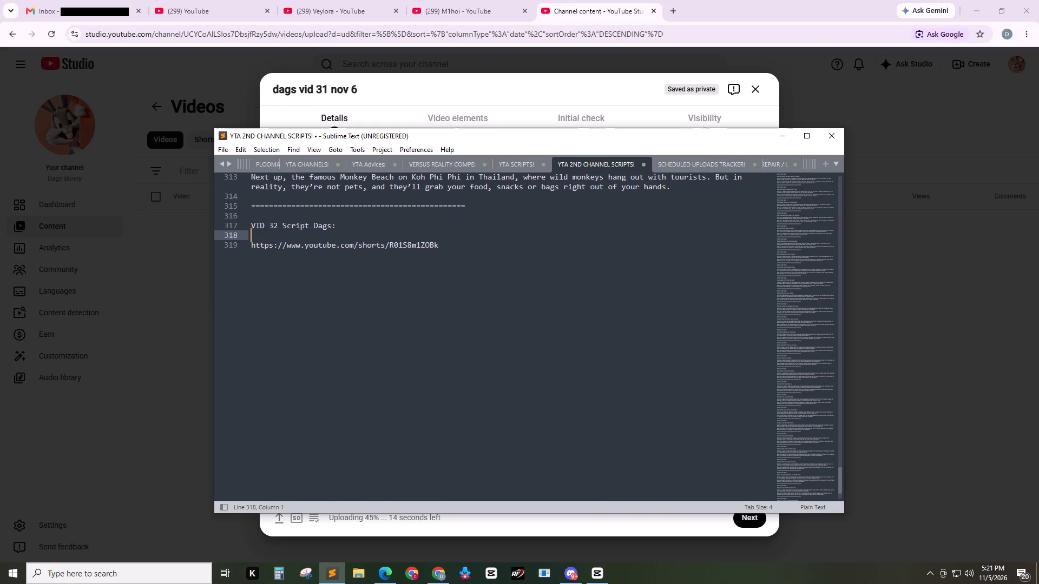
Back in YouTube Studio, replace the video's title with the cut "This Island Is WAY Crazier Than You Could Imagine" line and its hashtags.
left_click(500, 79)
left_click(416, 205)
key("ctrl+a")
key("ctrl+v")
left_click(403, 149)
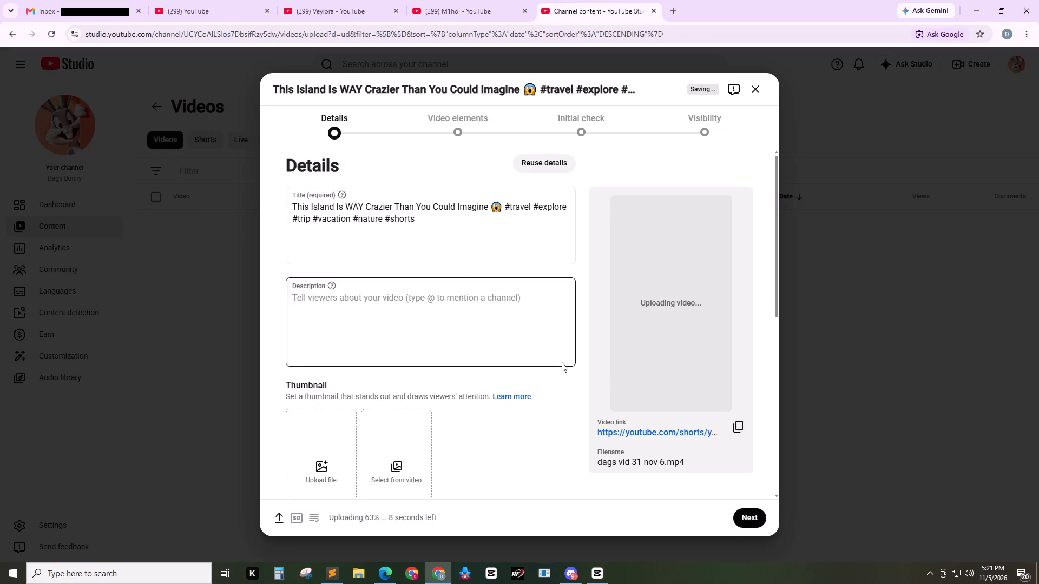
Mark the uploaded video as not made for kids.
scroll(572, 381, "down", 6)
left_click(373, 446)
scroll(491, 406, "up", 3)
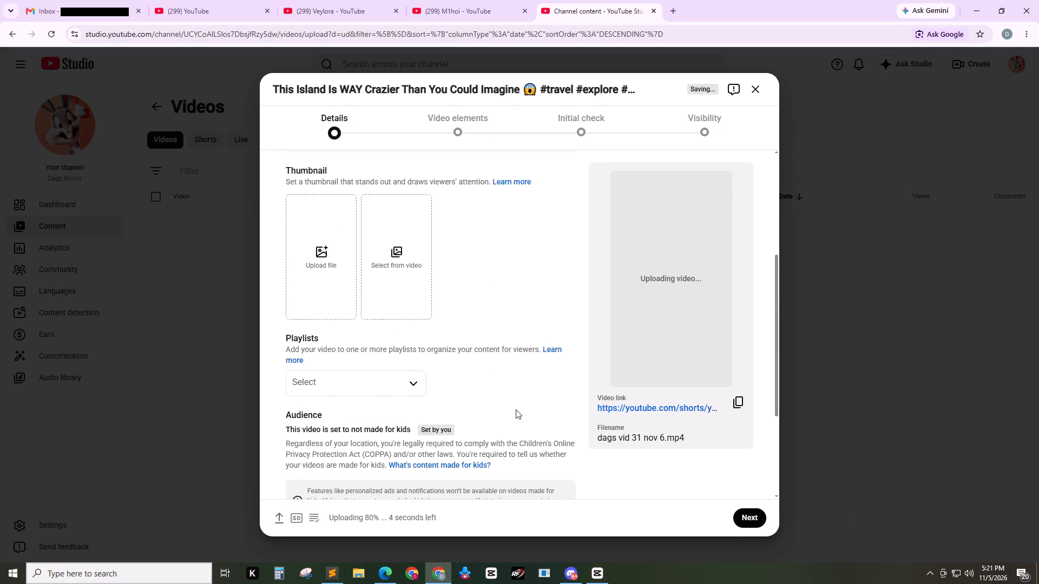
Switch to CapCut and quit the program, now that the exported video has been handed over for upload.
left_click(596, 581)
left_click(487, 470)
left_click(892, 33)
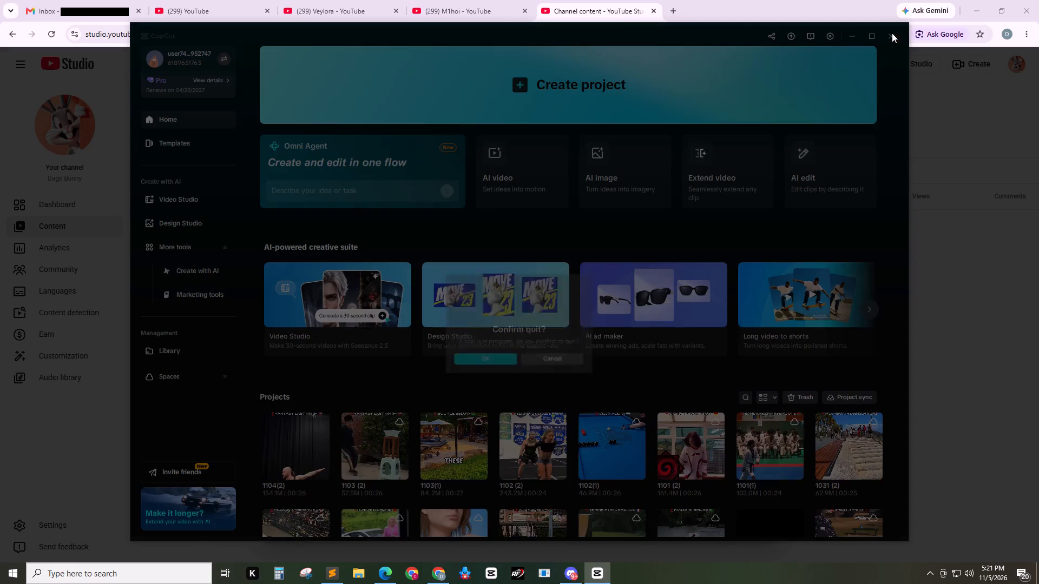
left_click(503, 357)
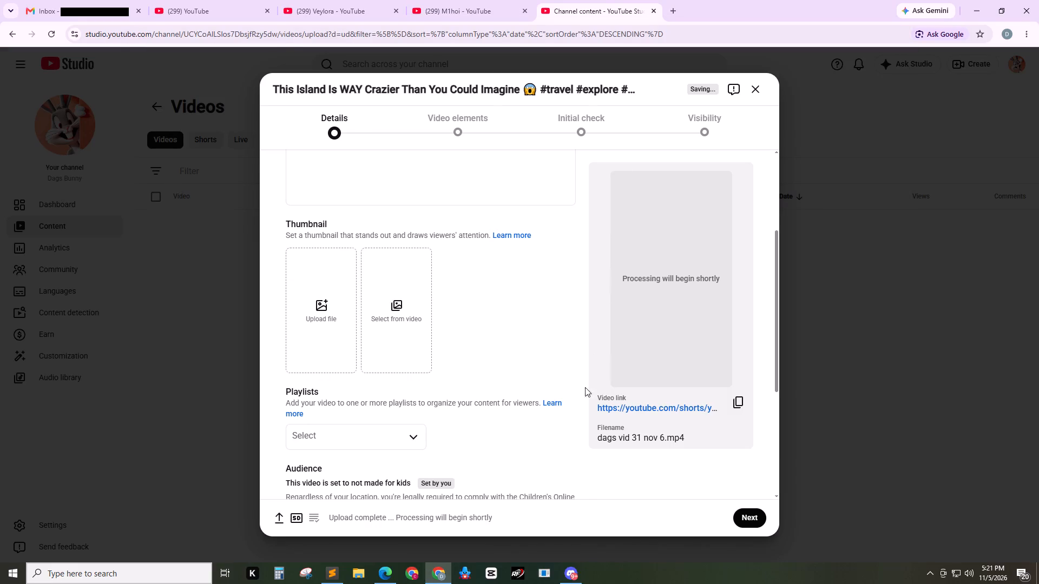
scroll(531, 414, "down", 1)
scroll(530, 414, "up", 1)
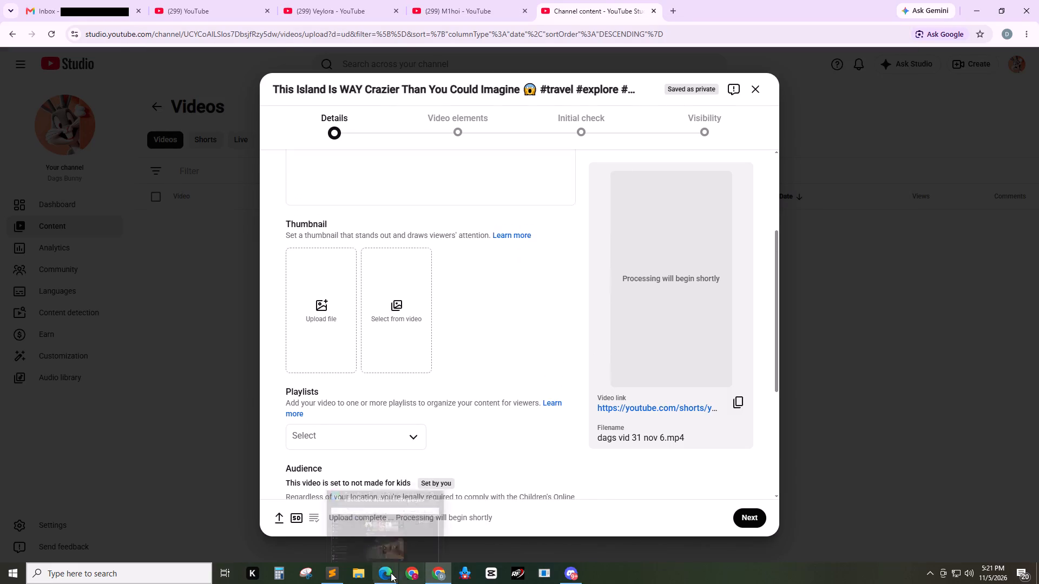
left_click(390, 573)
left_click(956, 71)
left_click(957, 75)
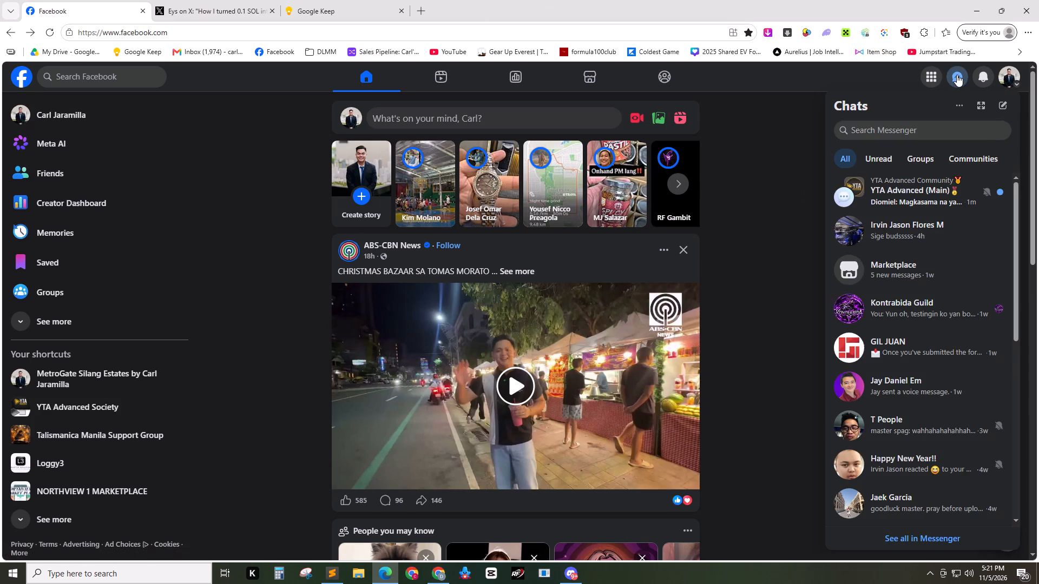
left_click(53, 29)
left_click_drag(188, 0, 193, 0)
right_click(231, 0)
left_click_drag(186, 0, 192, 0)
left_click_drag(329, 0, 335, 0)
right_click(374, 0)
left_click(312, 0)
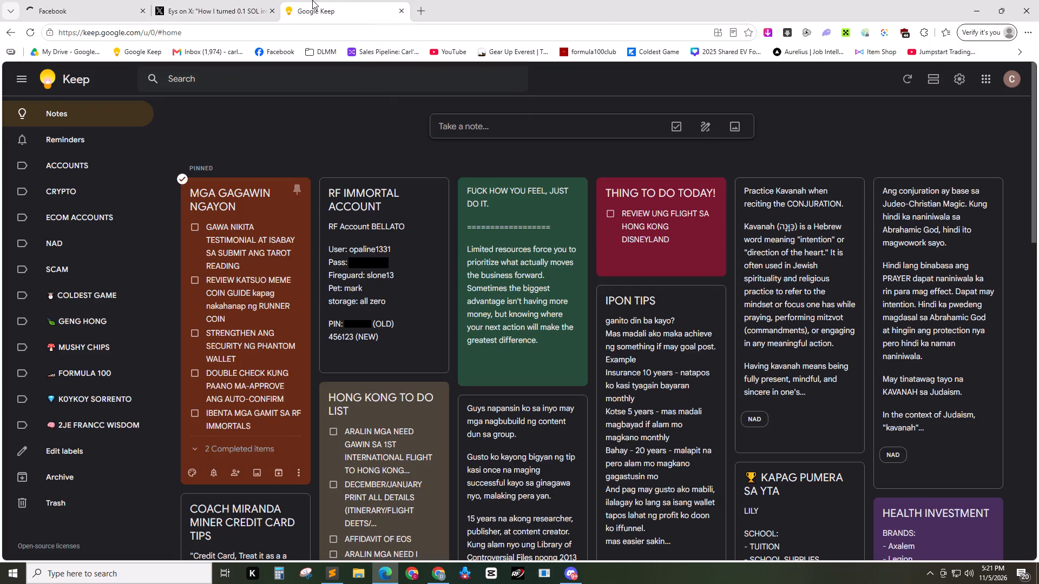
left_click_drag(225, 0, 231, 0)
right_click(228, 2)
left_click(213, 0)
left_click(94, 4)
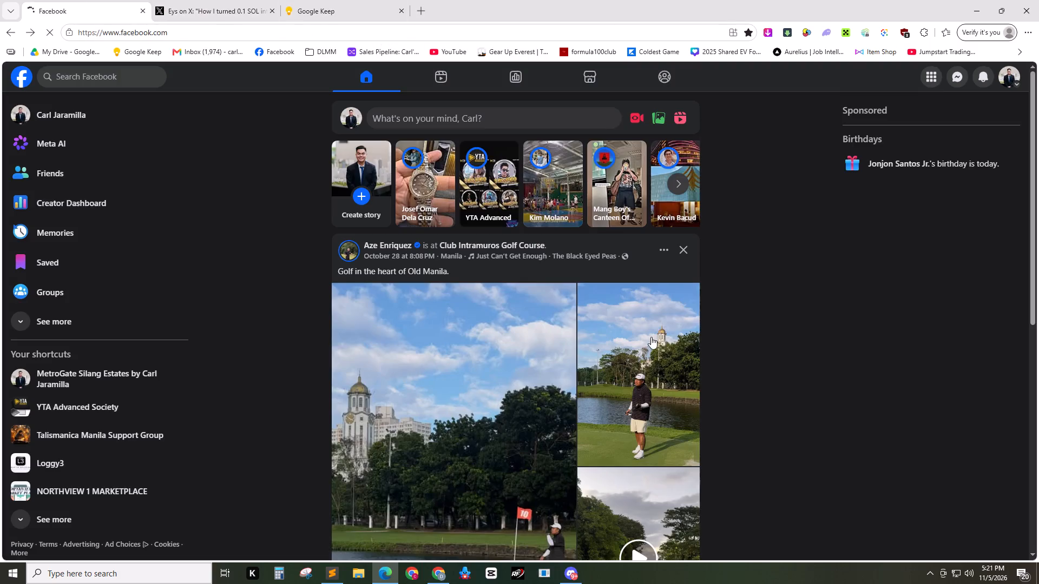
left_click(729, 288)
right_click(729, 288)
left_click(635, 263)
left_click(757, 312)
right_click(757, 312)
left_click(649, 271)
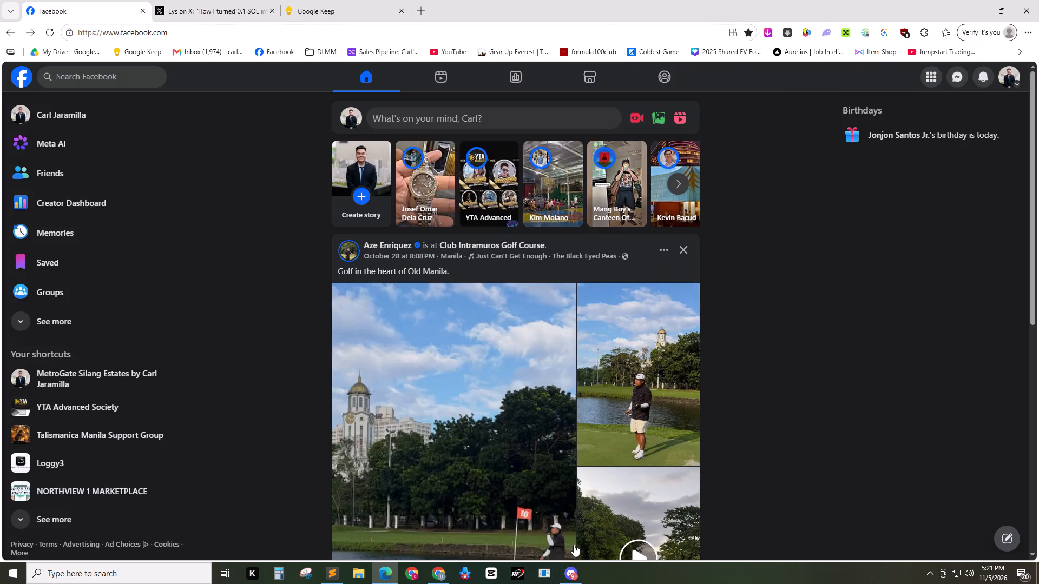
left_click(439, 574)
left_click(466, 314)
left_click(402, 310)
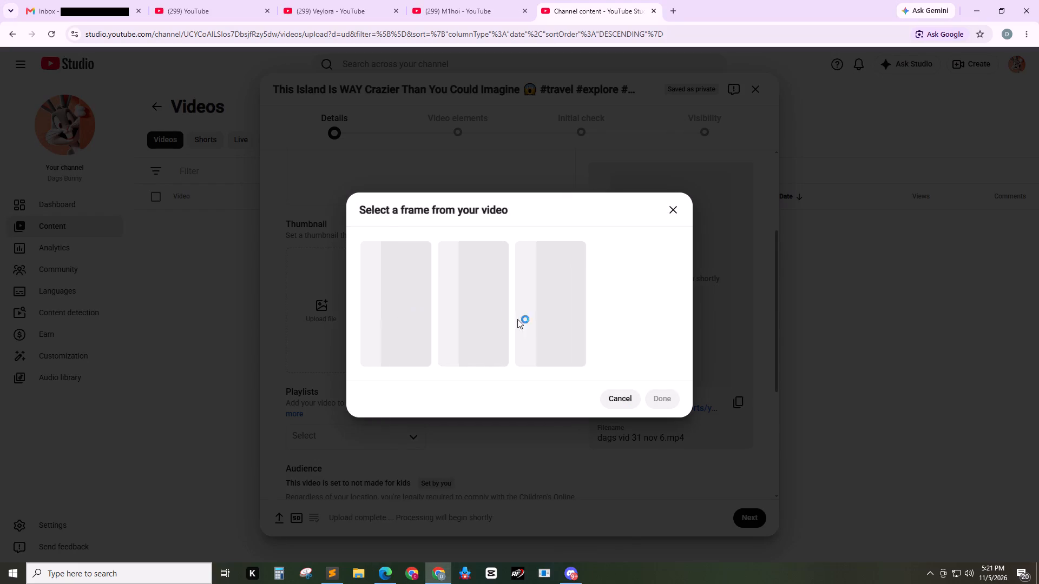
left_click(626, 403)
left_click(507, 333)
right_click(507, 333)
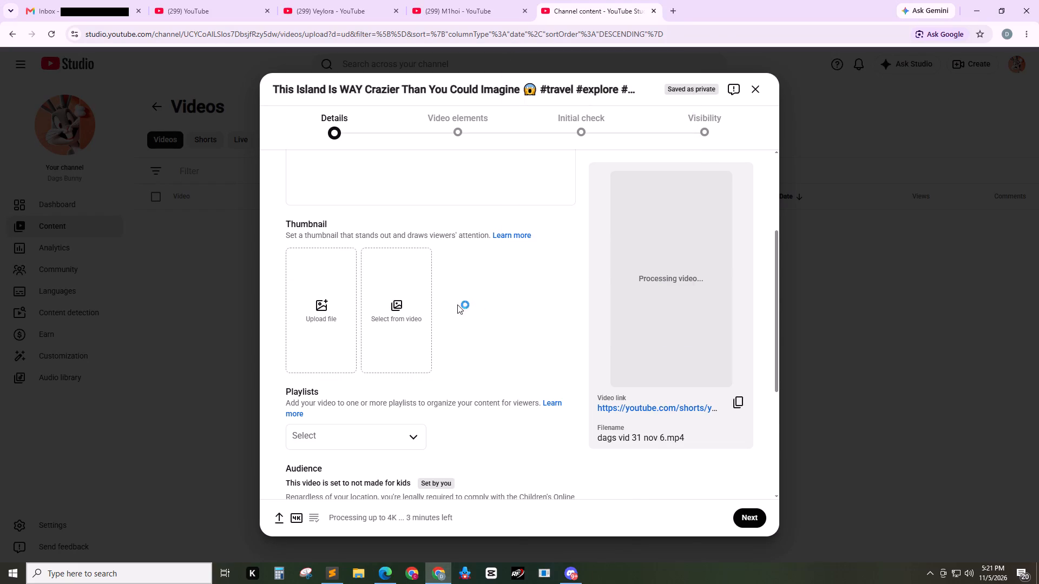
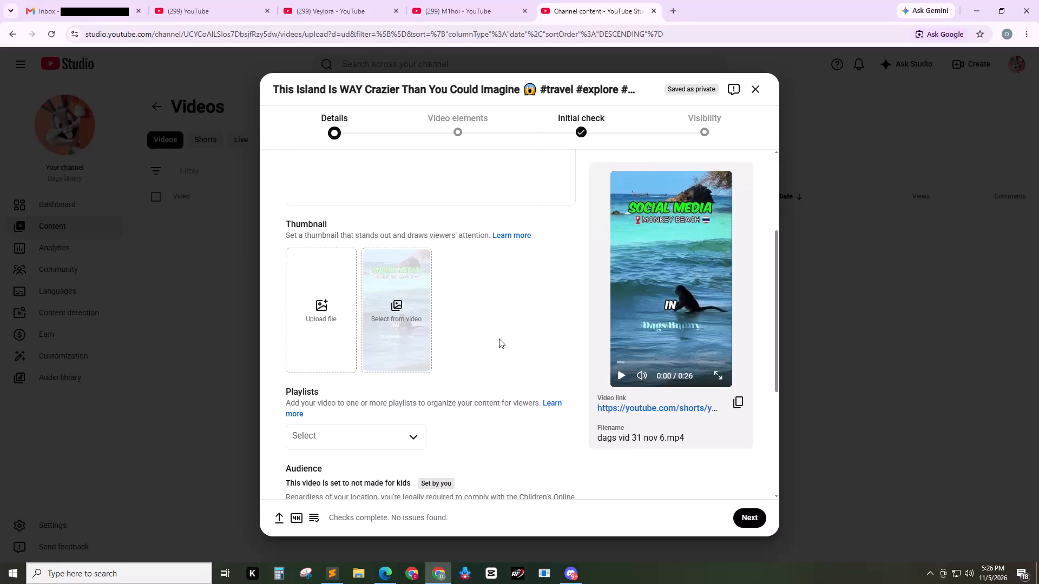
Set the Short's thumbnail to the video frame showing the orange REALITY caption at Monkey Beach.
left_click(395, 306)
left_click(652, 274)
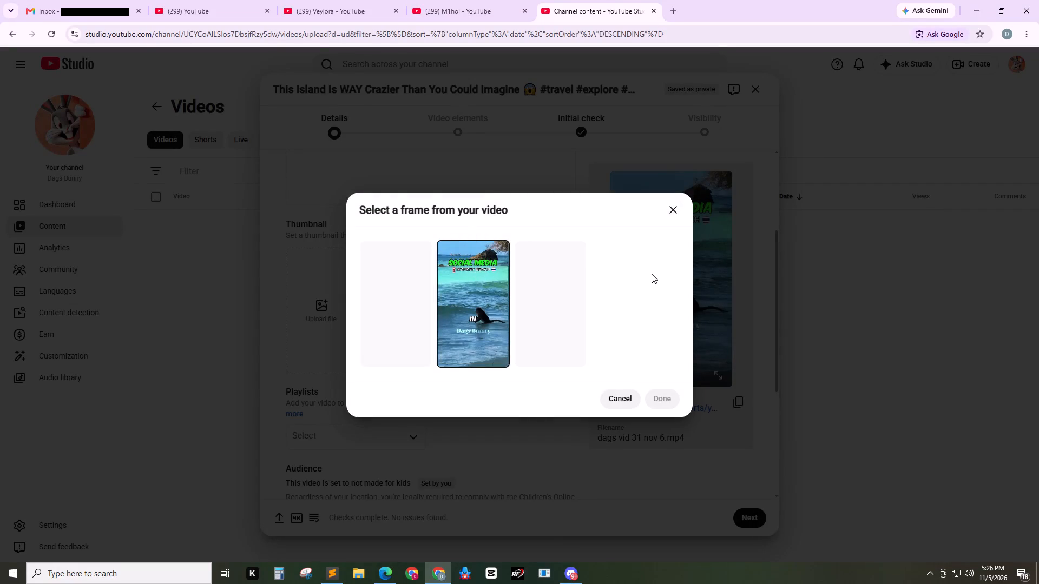
right_click(652, 274)
left_click(564, 209)
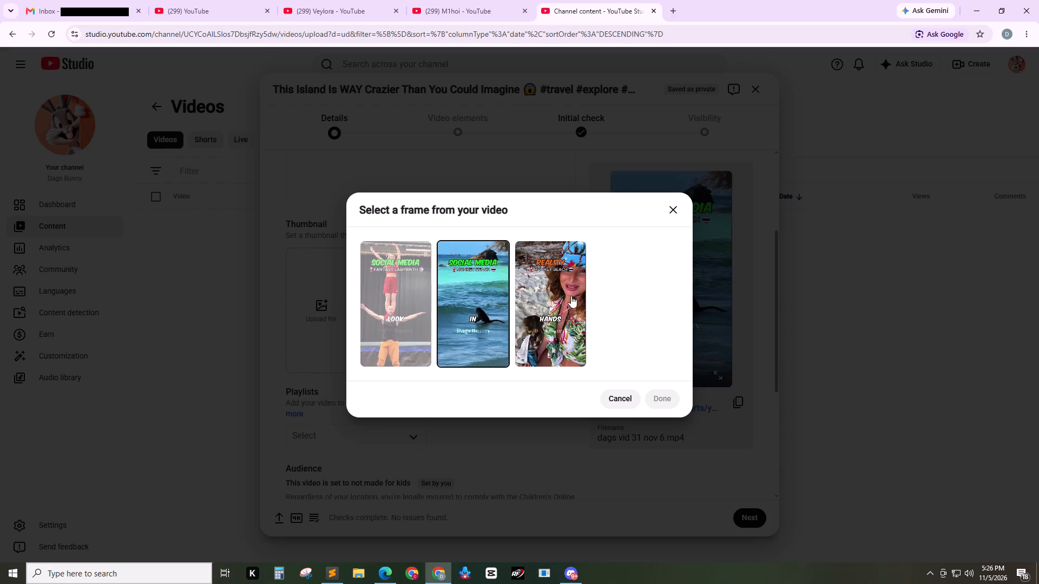
left_click(562, 295)
left_click(667, 396)
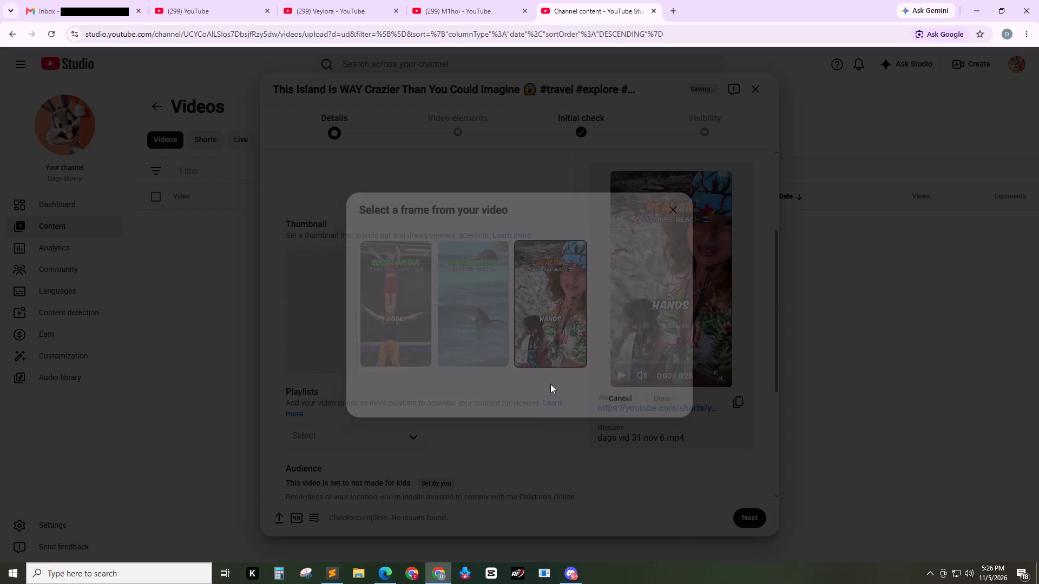
Continue to the video elements and add "These Travel Spots Get SCARIER—Wait for the Last!" as the related video.
scroll(547, 435, "down", 5)
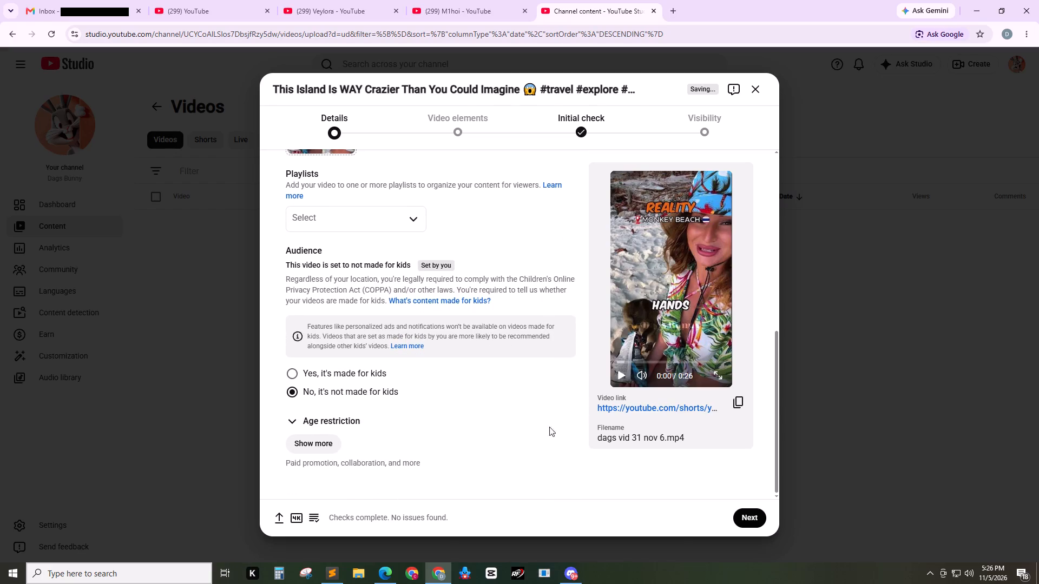
scroll(502, 423, "down", 1)
left_click(757, 515)
left_click(747, 225)
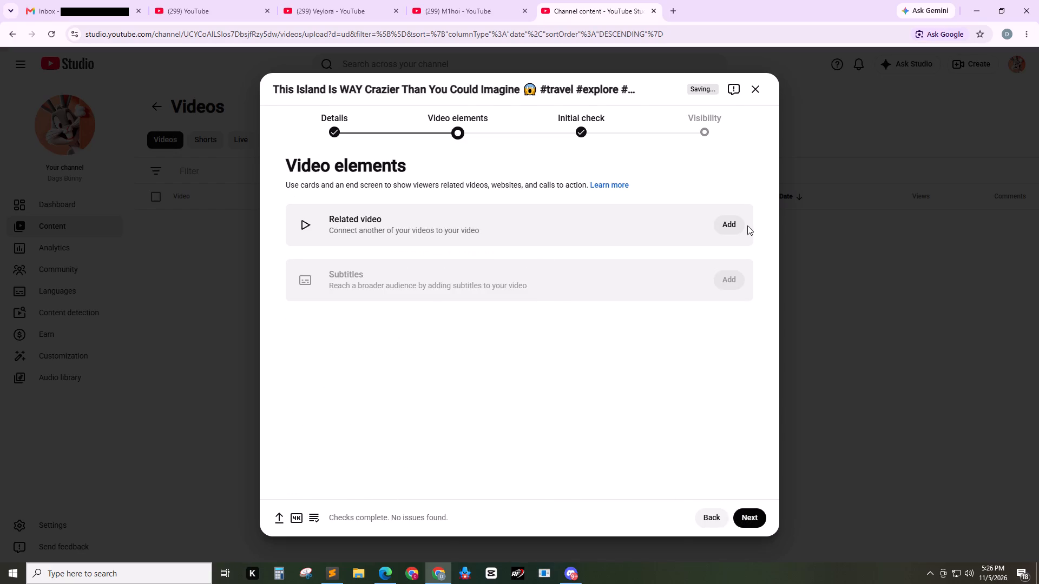
left_click(732, 224)
left_click(361, 209)
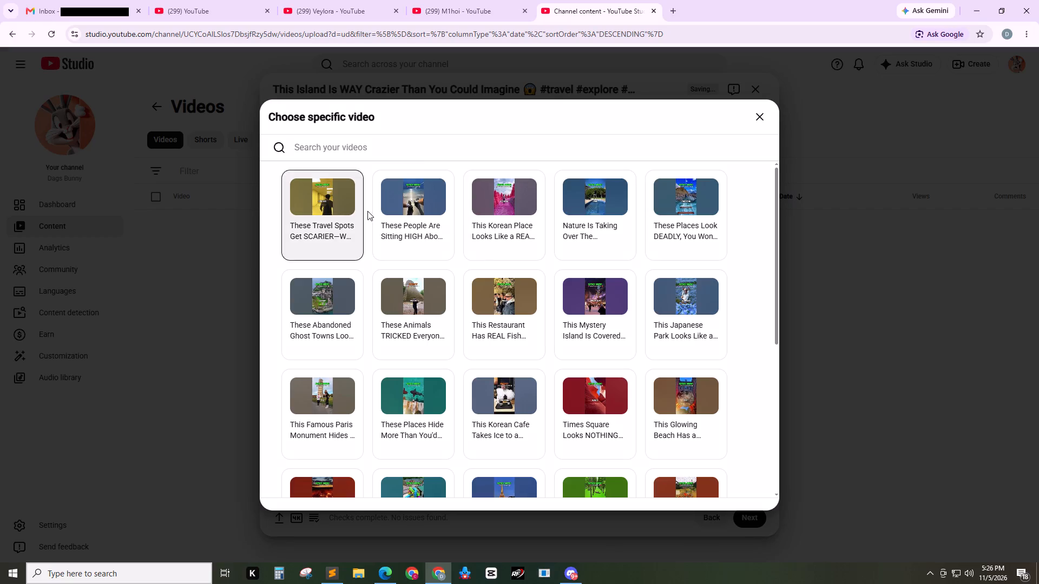
Continue to the visibility settings and schedule the Short as public for Nov 7, 2026 at 11:00 PM.
left_click(756, 517)
left_click(756, 520)
left_click(430, 367)
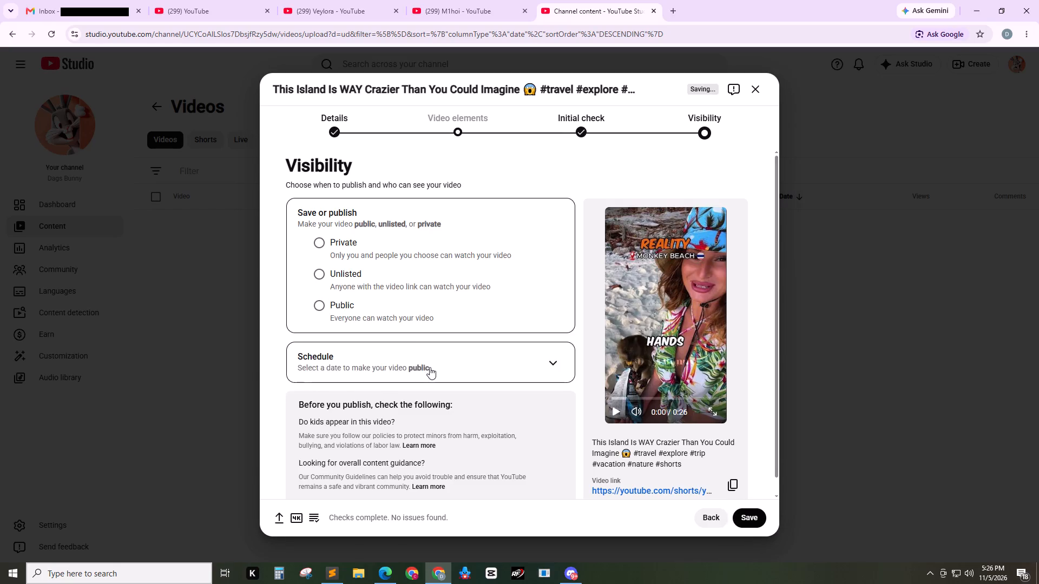
left_click(353, 313)
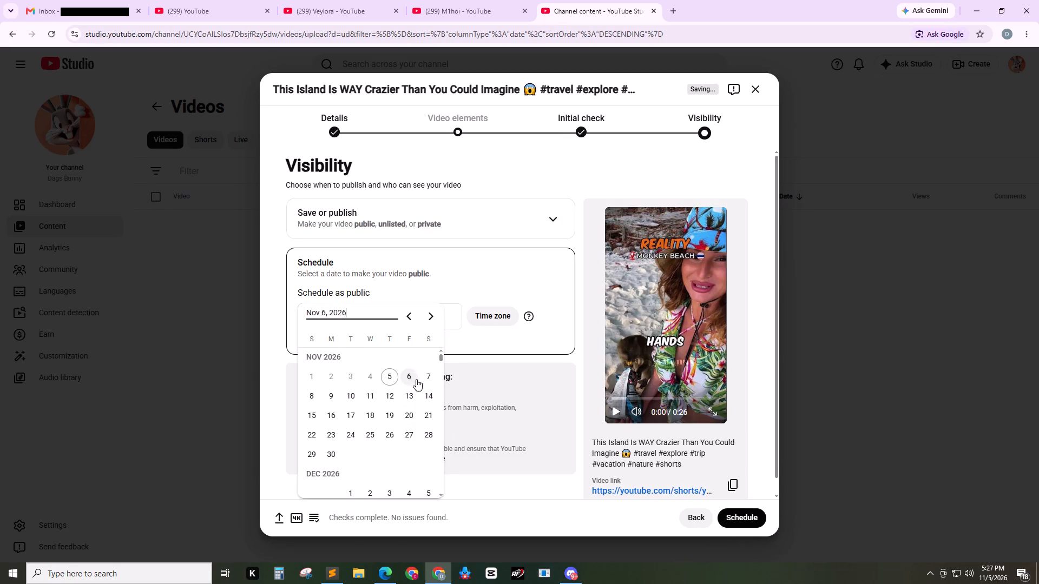
left_click(430, 377)
left_click(441, 313)
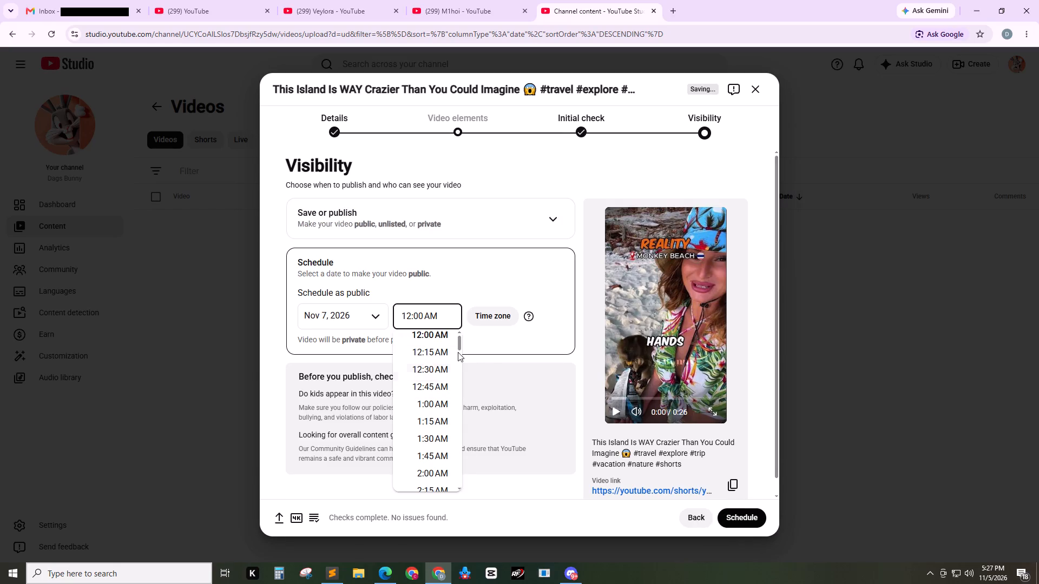
left_click_drag(458, 348, 448, 508)
left_click(428, 421)
left_click(733, 514)
Switch to the other Chrome profile and bring up the Red Minded Shorts channel page.
left_click(339, 568)
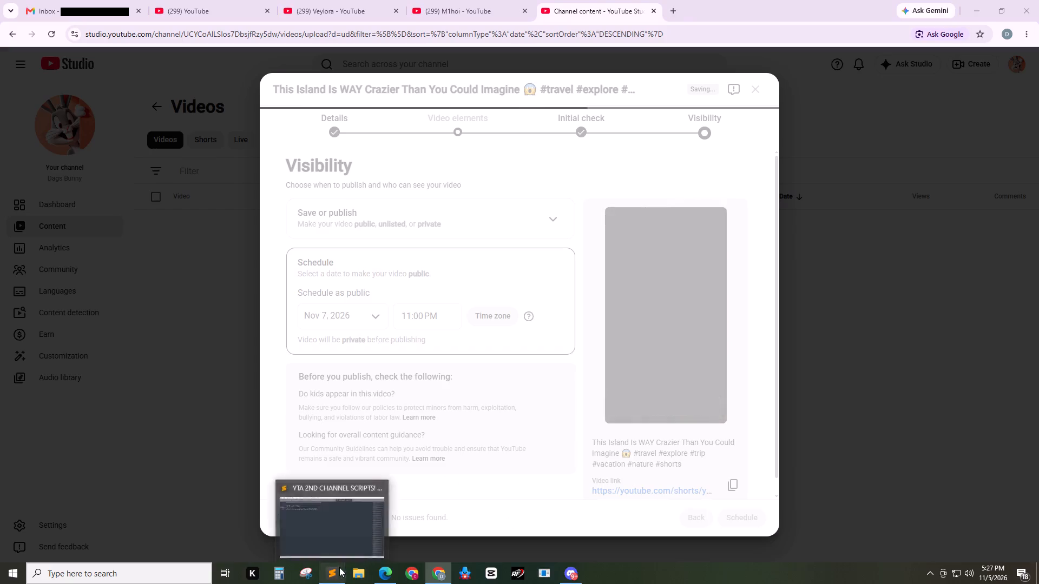
left_click(415, 572)
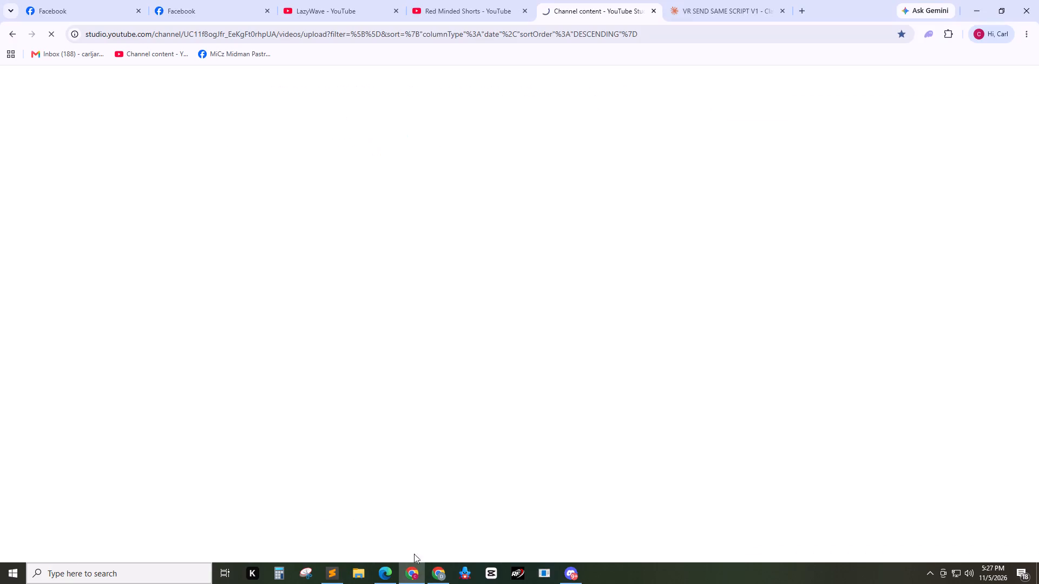
left_click(389, 572)
left_click(418, 569)
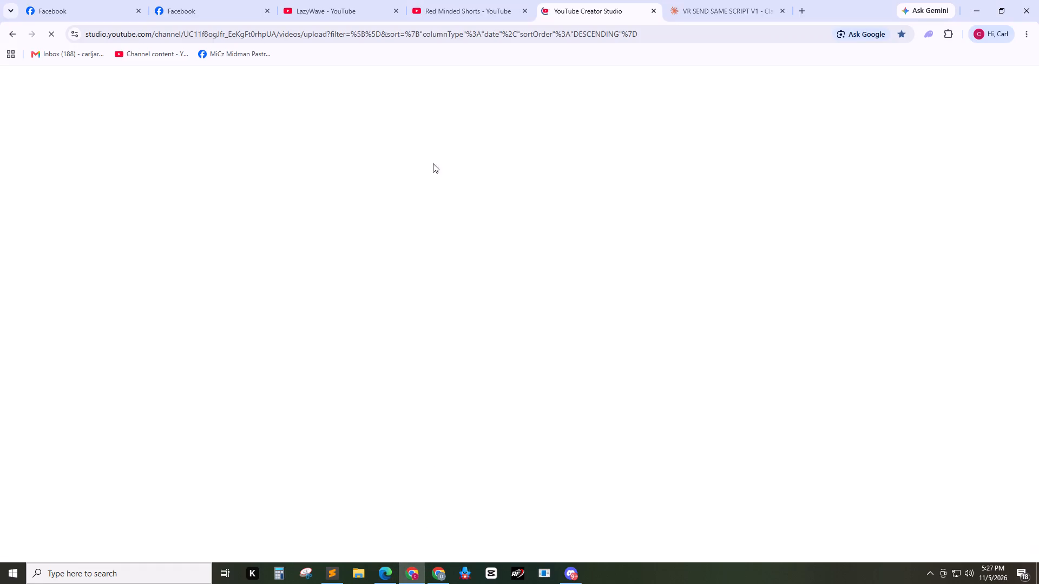
left_click(462, 0)
right_click(497, 0)
left_click(453, 0)
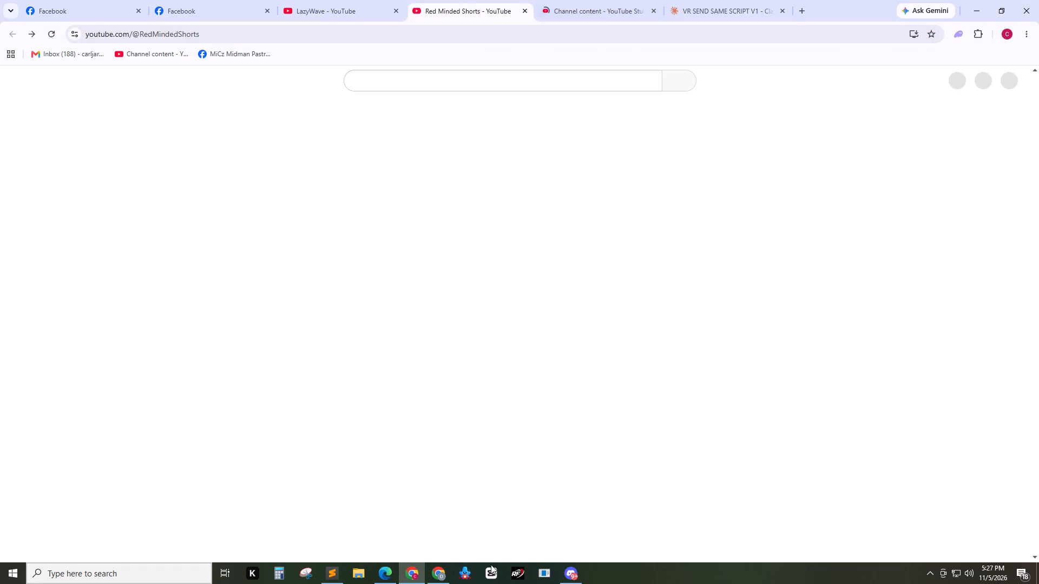
Return to the Dags Bunny Studio window, dismiss the scheduling dialog and show the channel's Shorts list.
left_click(449, 580)
left_click(626, 385)
left_click(223, 140)
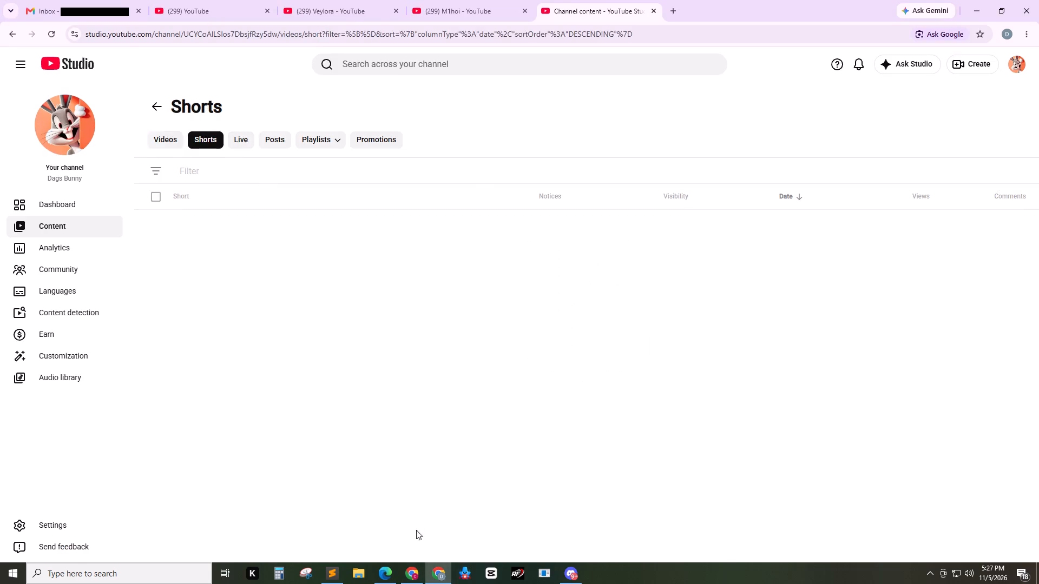
On the Red Minded Shorts page, open the first Short in a new tab, copy its link, and close that tab and browser window.
left_click(417, 572)
left_click(445, 243)
middle_click(296, 316)
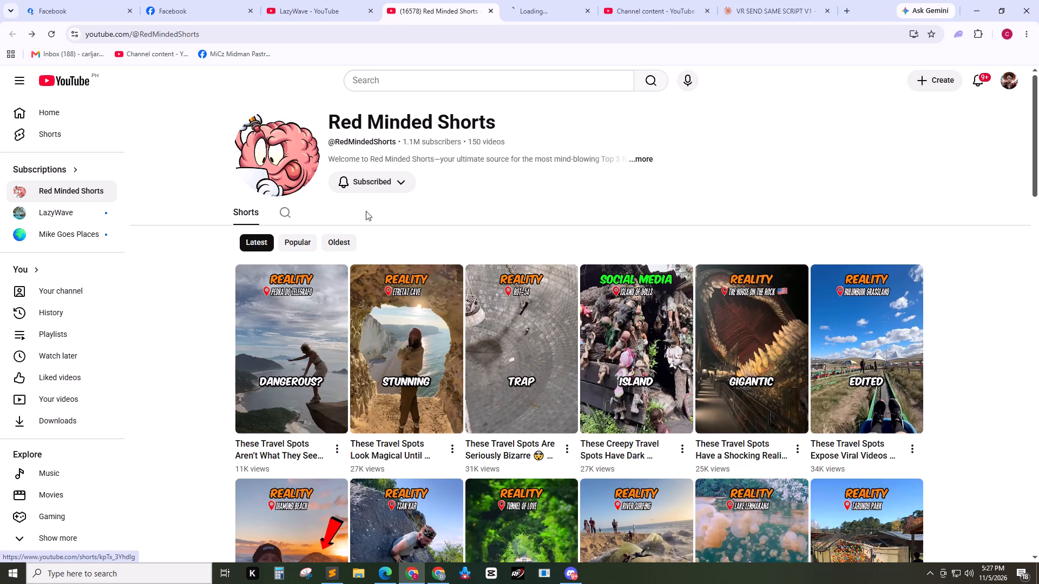
left_click(542, 0)
left_click(536, 32)
key("ctrl+c")
key("ctrl+w")
left_click(1038, 0)
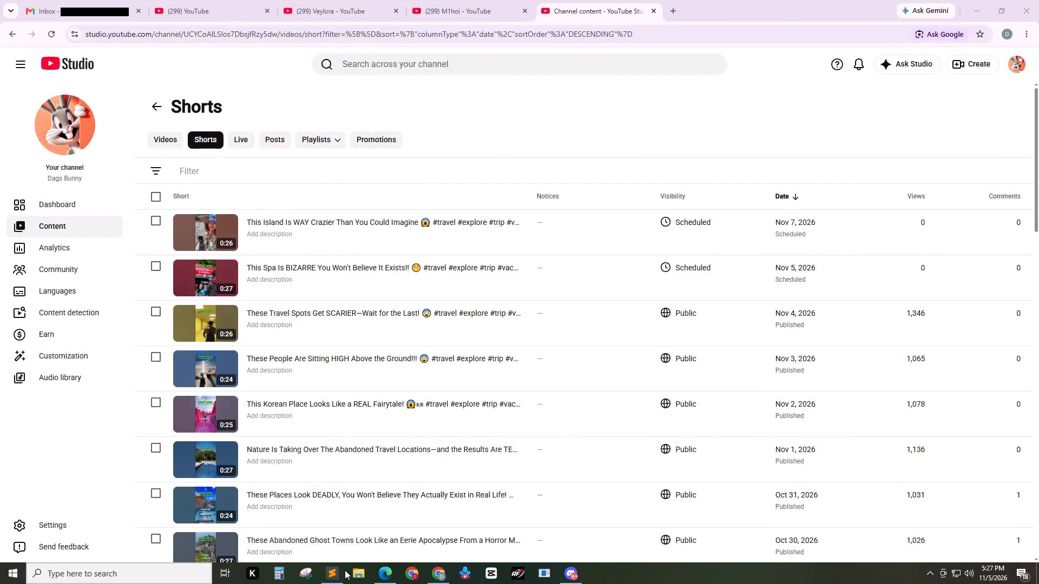
left_click(337, 577)
left_click(511, 162)
left_click(544, 297)
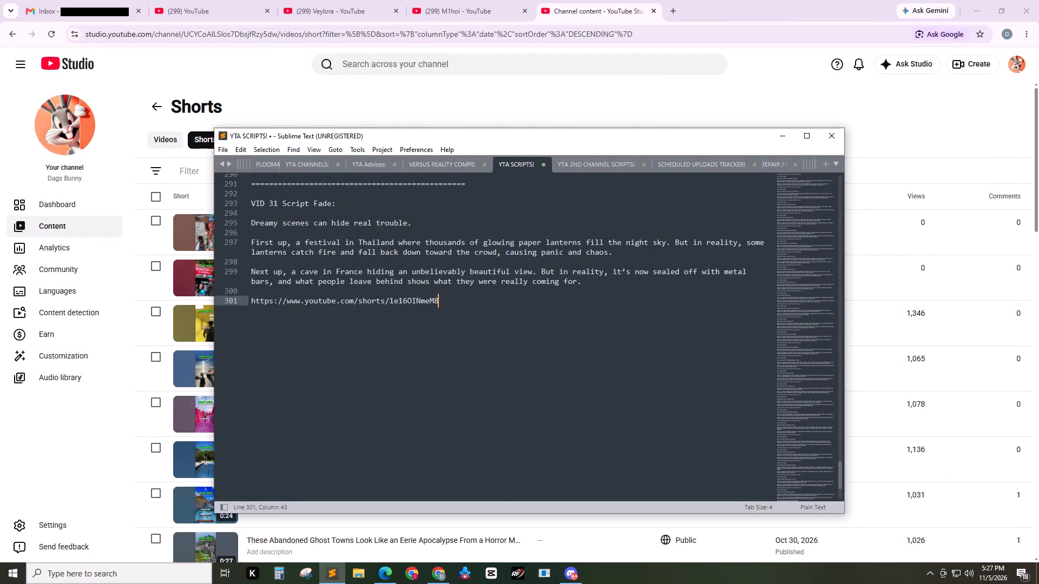
key("Return")
key("Return")
key("Return")
key("ctrl+v")
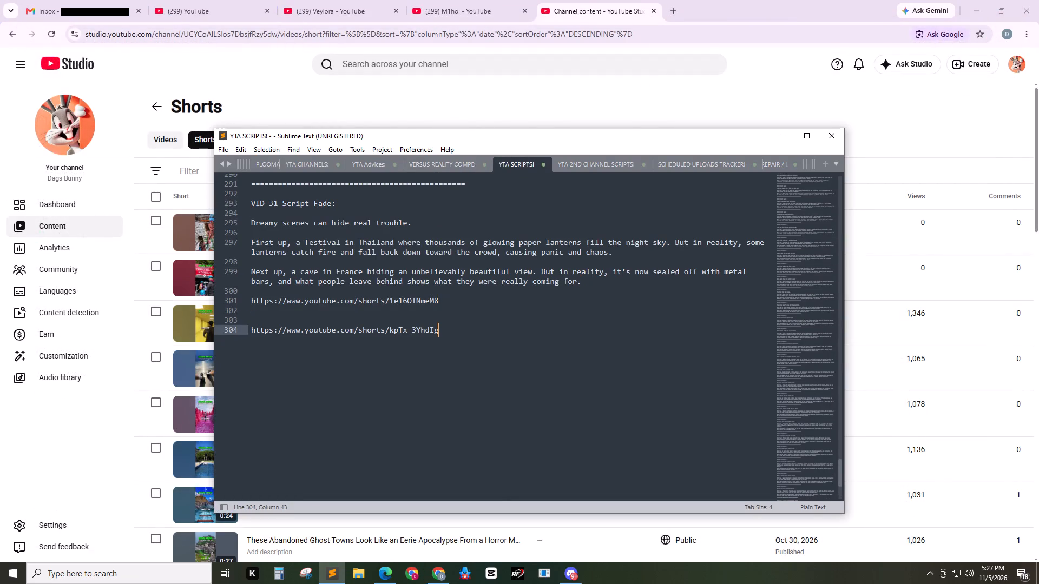
Copy the separator line and VID 31 Script Fade heading above the pasted link, and renumber the copy as VID 32.
left_click_drag(343, 202, 207, 185)
key("ctrl+c")
key("ctrl+c")
left_click(298, 317)
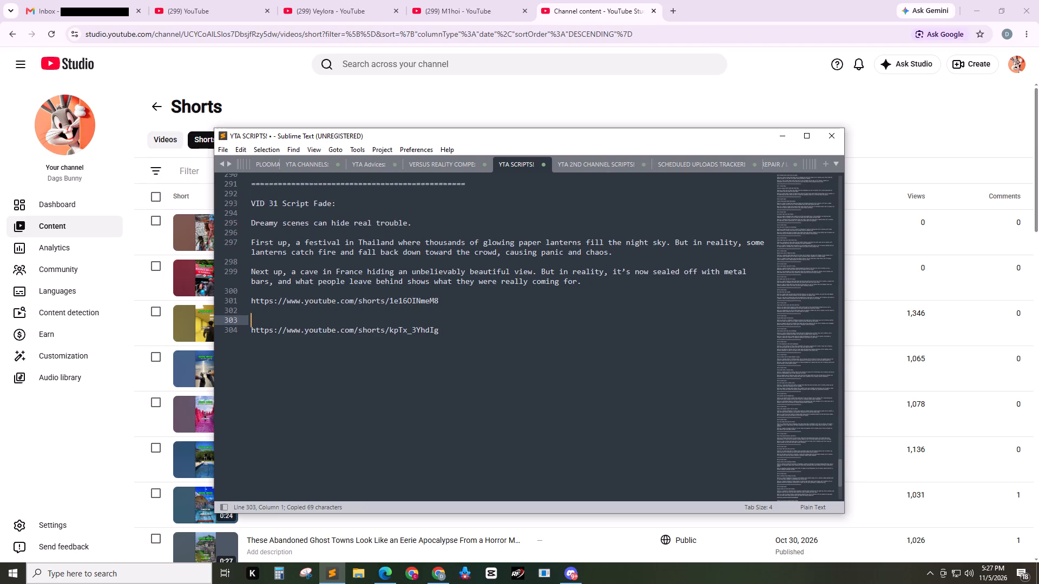
key("Return")
key("Up")
key("ctrl+v")
left_click(279, 340)
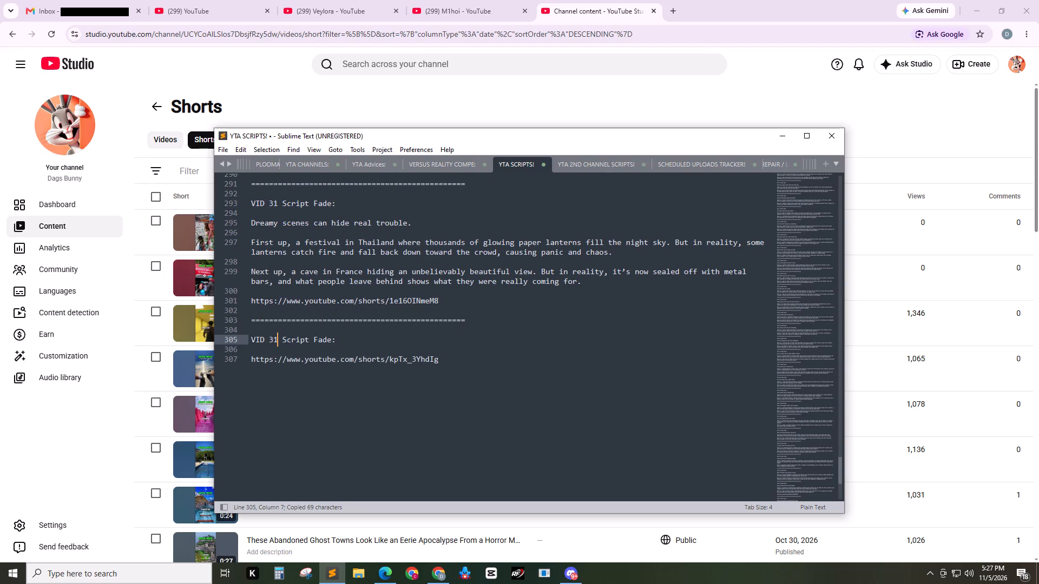
key("BackSpace")
key("2")
left_click(455, 303)
left_click(578, 242)
left_click(612, 274)
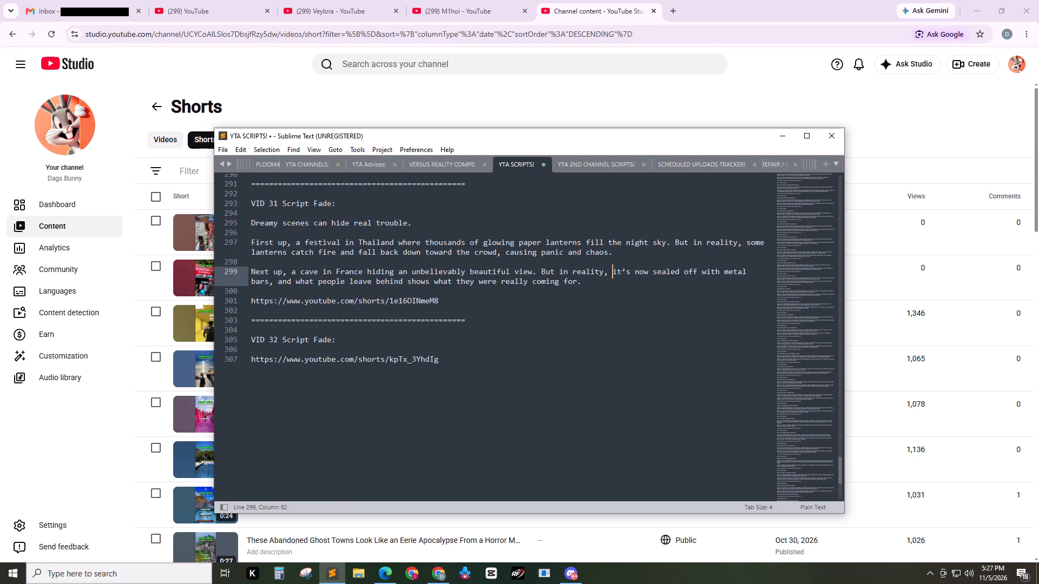
left_click(613, 284)
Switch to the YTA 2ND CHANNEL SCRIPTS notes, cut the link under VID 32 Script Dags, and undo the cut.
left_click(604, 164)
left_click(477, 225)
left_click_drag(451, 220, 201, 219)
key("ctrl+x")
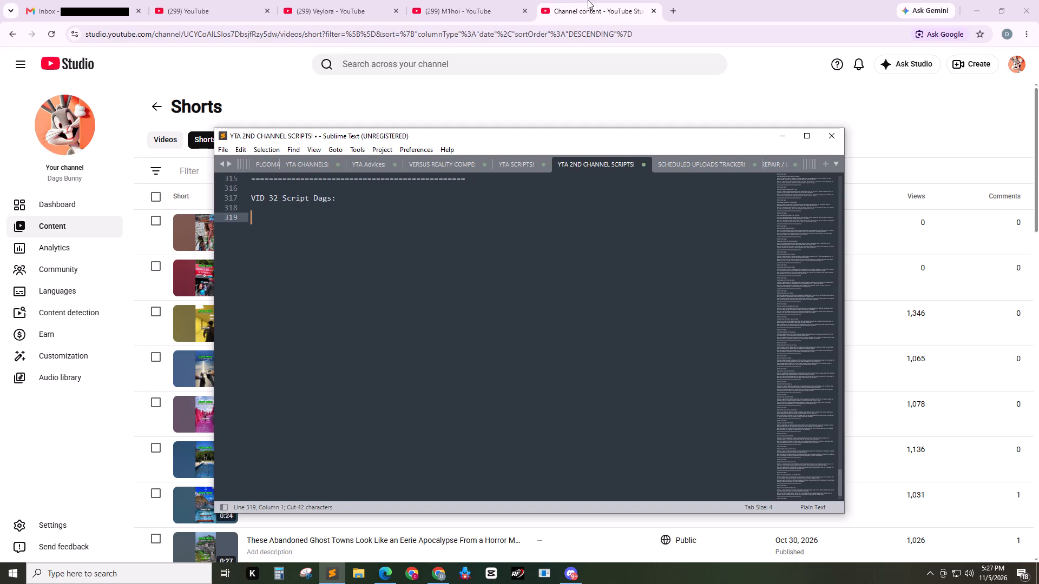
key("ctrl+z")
In YouTube Studio, reschedule the short "This Island Is WAY Crazier Than You Could Imagine" to Nov 6, 2026.
left_click(611, 0)
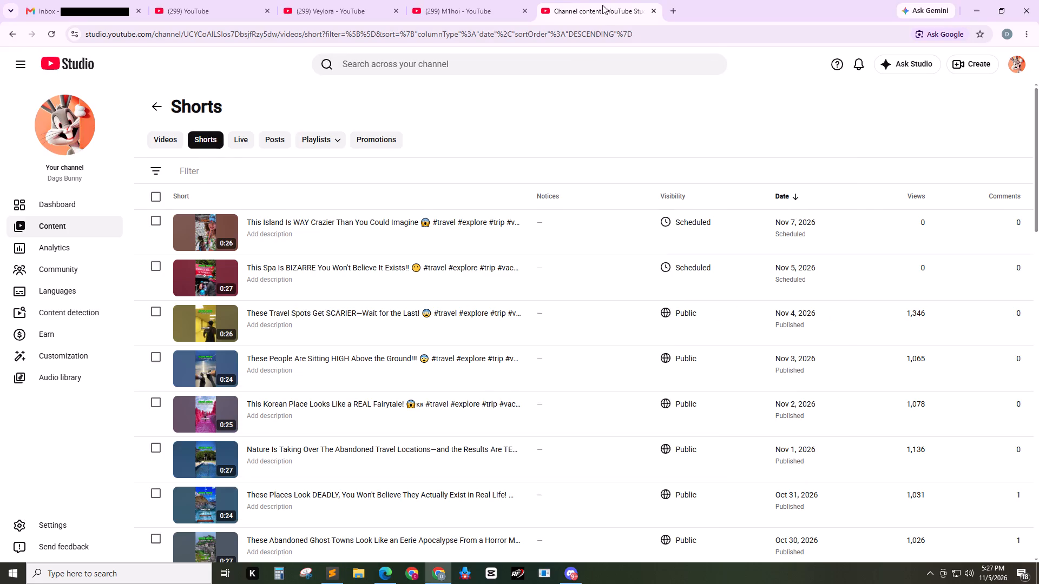
left_click(718, 218)
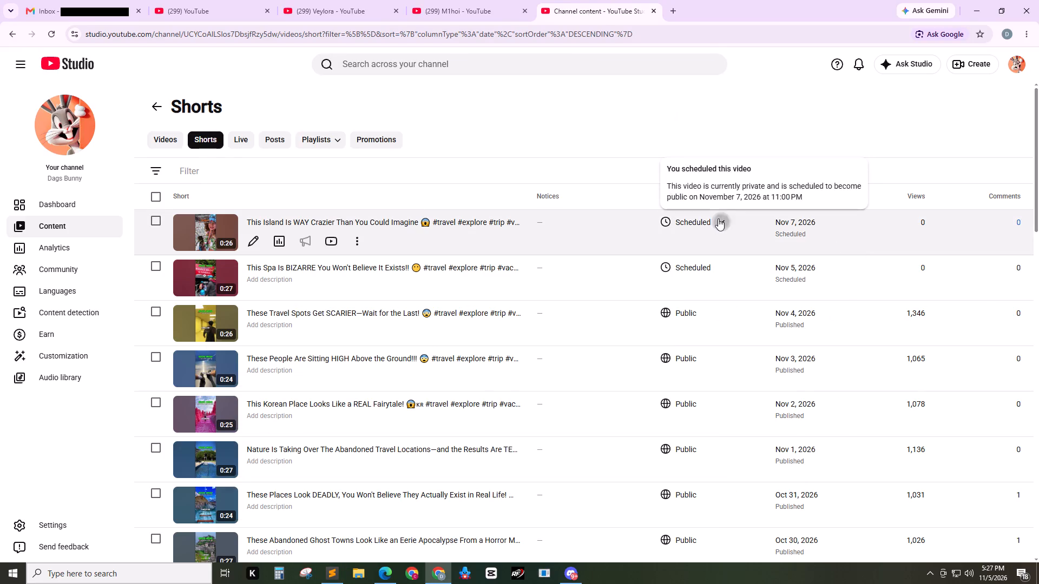
left_click(748, 331)
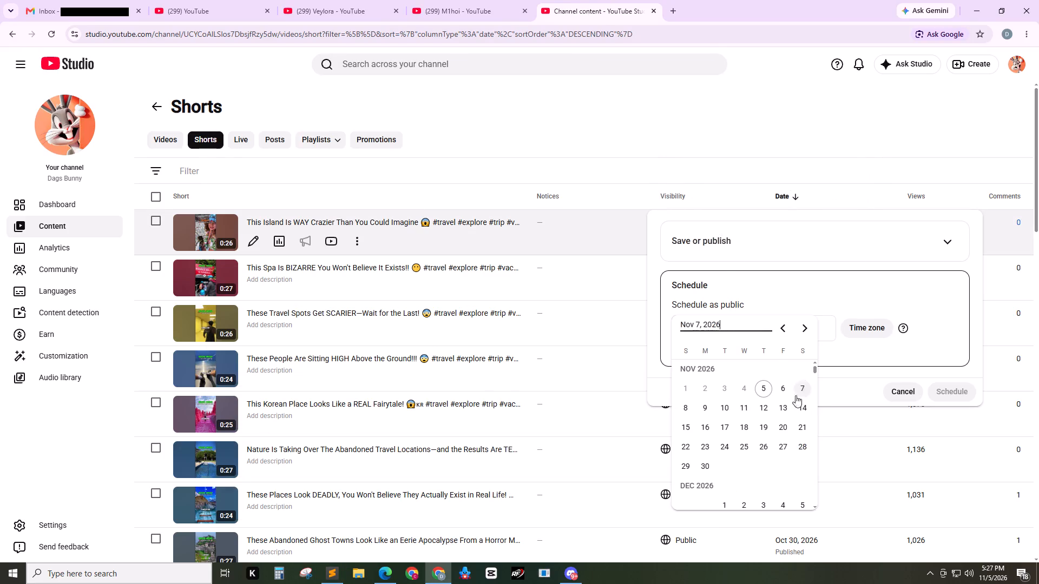
left_click(783, 391)
left_click(955, 393)
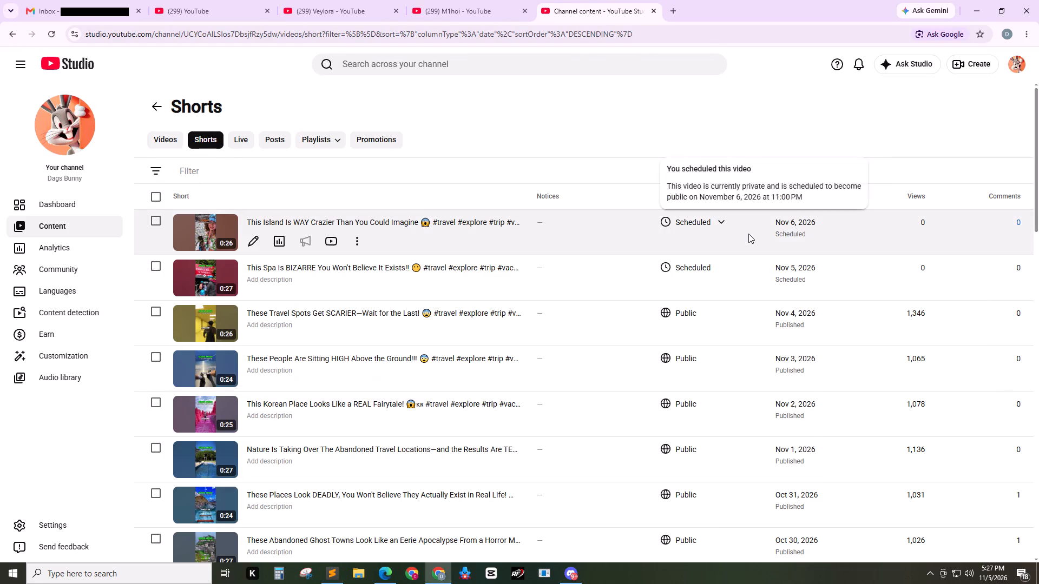
Switch to the M1hoi channel page and close the Chrome window.
left_click(606, 0)
left_click(483, 0)
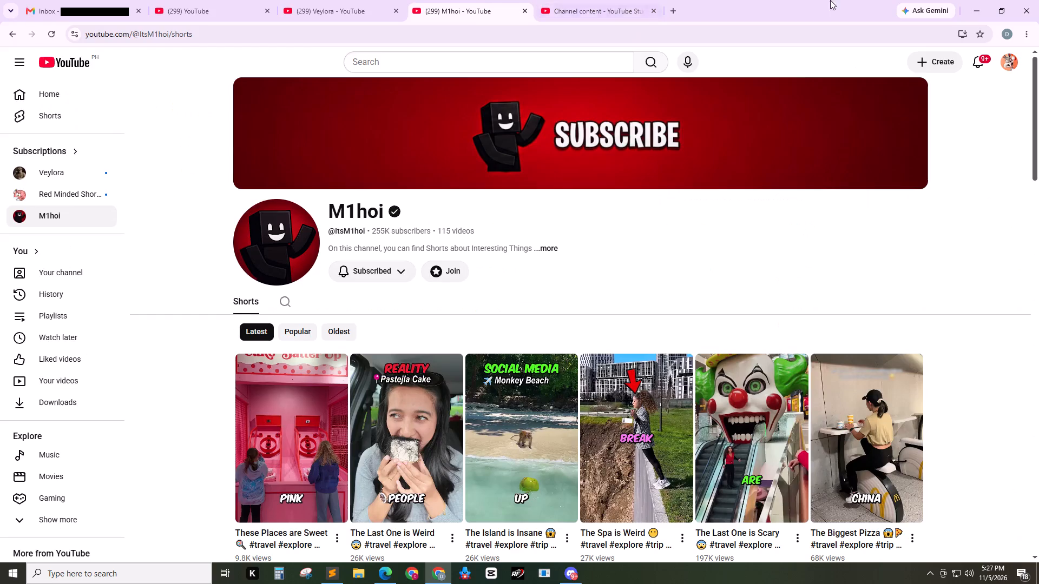
left_click(1038, 0)
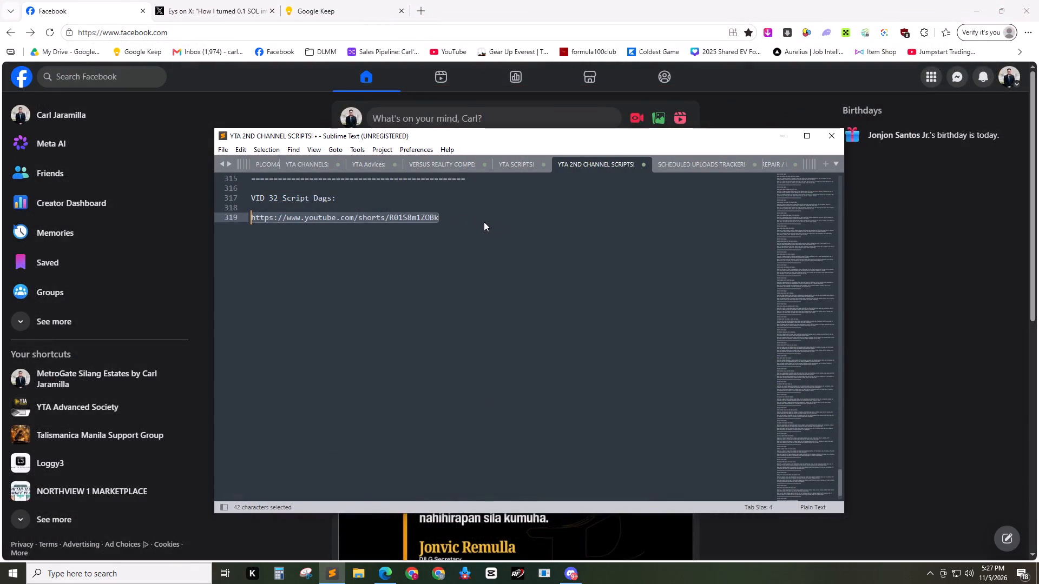
Copy the VID 32 Script Dags link from the Sublime Text notes and open it in a new Edge tab.
left_click(436, 221)
left_click_drag(449, 217, 214, 221)
key("ctrl+c")
key("ctrl+c")
left_click(418, 6)
key("ctrl+v")
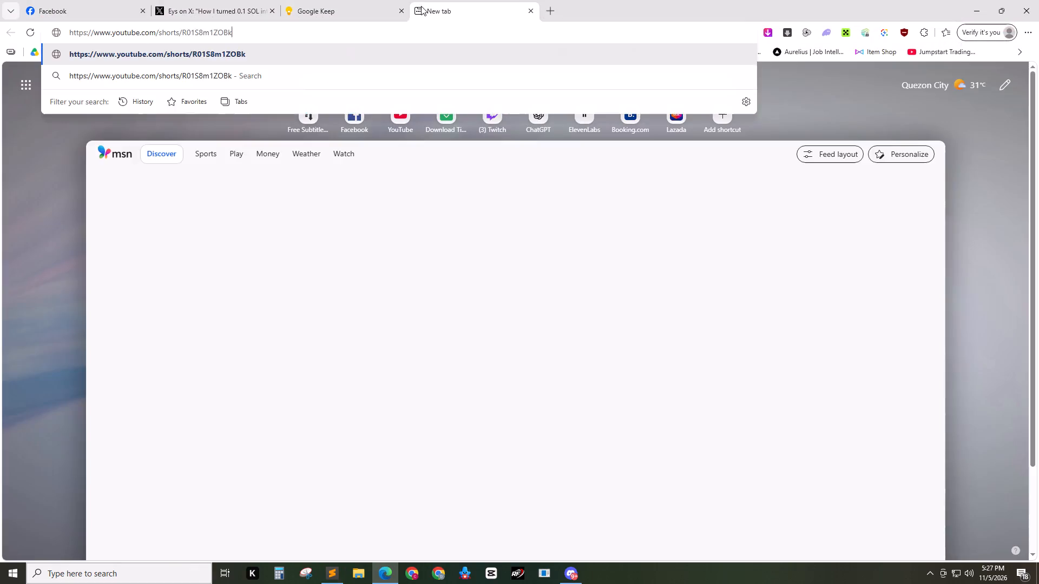
key("Return")
Close the Google Keep page in Edge.
left_click(381, 0)
key("ctrl+w")
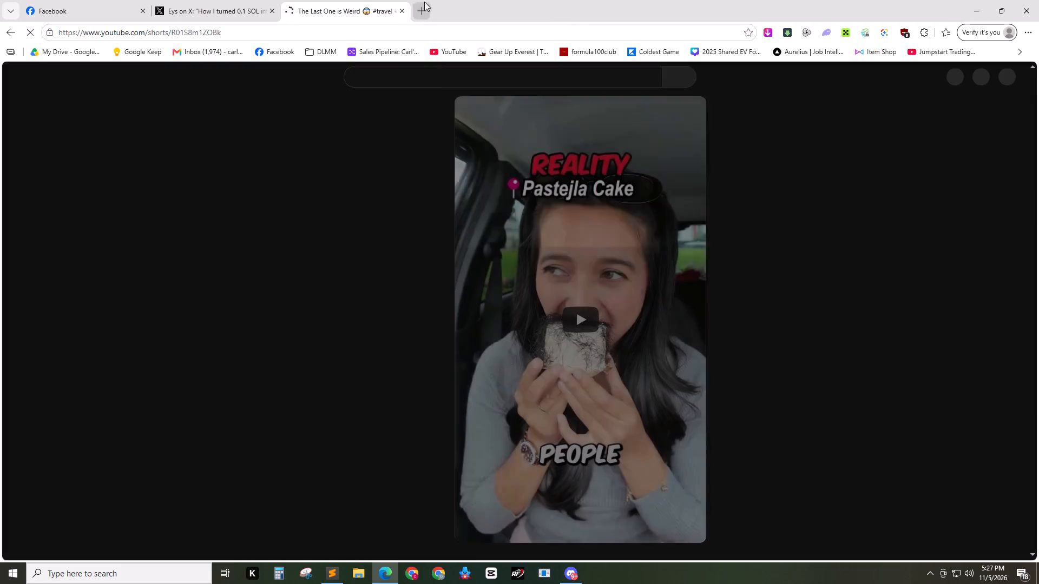
Return to the M1hoi short "The Last One is Weird", preview it, and pause playback.
left_click(252, 0)
left_click(334, 0)
right_click(377, 0)
left_click(333, 0)
left_click(541, 308)
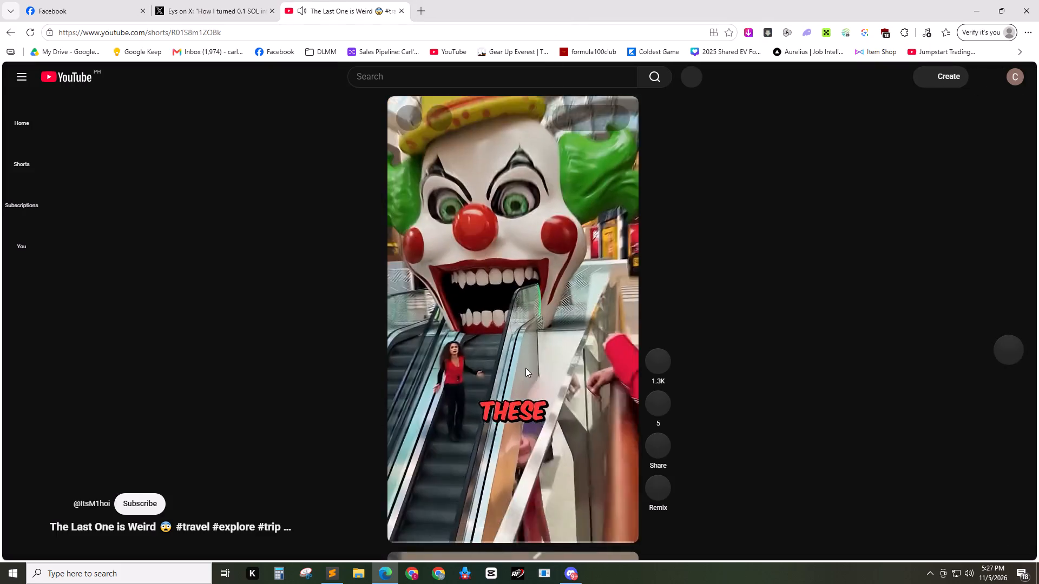
left_click(439, 542)
left_click(486, 404)
Open the subtitle downloader site downsub.com in a new Edge tab.
left_click(531, 0)
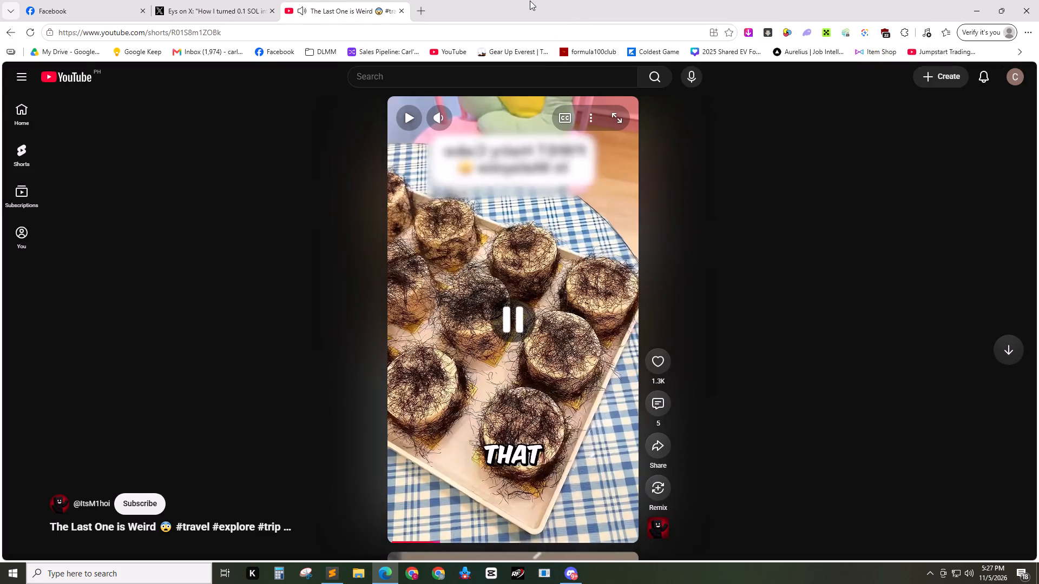
key("ctrl+t")
left_click(477, 0)
right_click(497, 0)
left_click(439, 0)
left_click(430, 31)
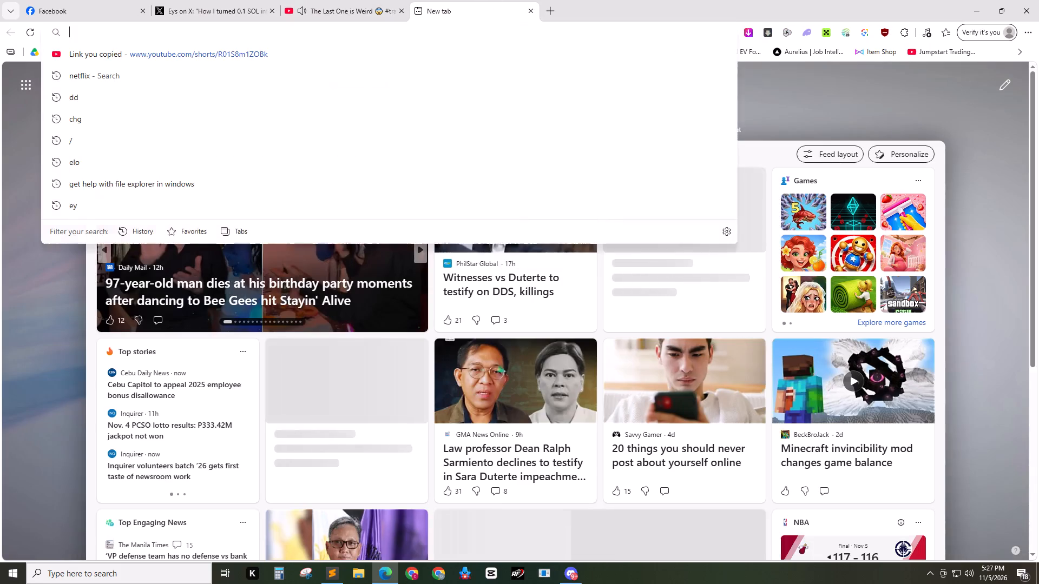
left_click(430, 31)
type("do")
key("Return")
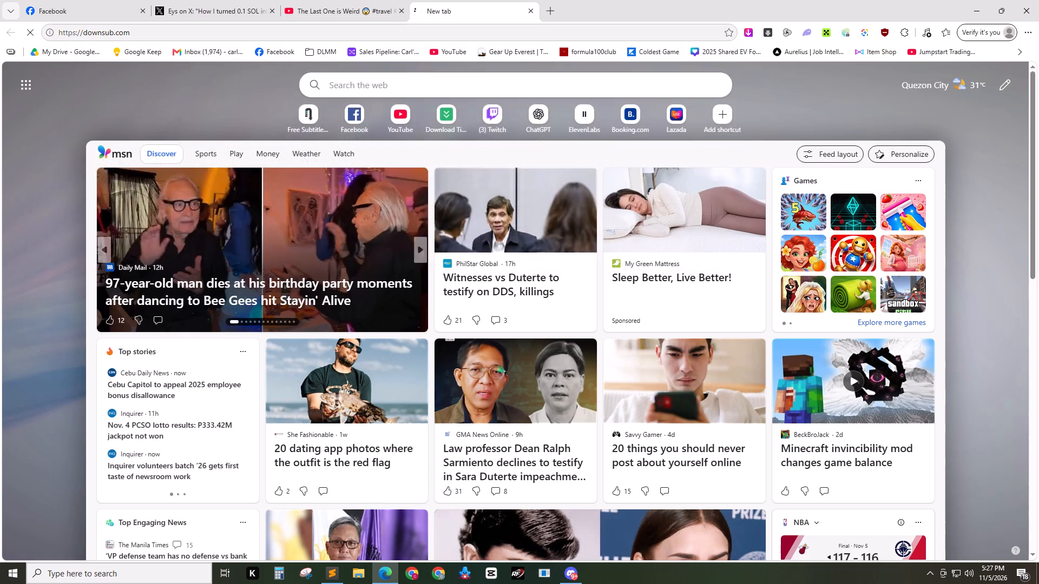
Launch the other Chrome profile's window in the background and return to Edge.
left_click(412, 573)
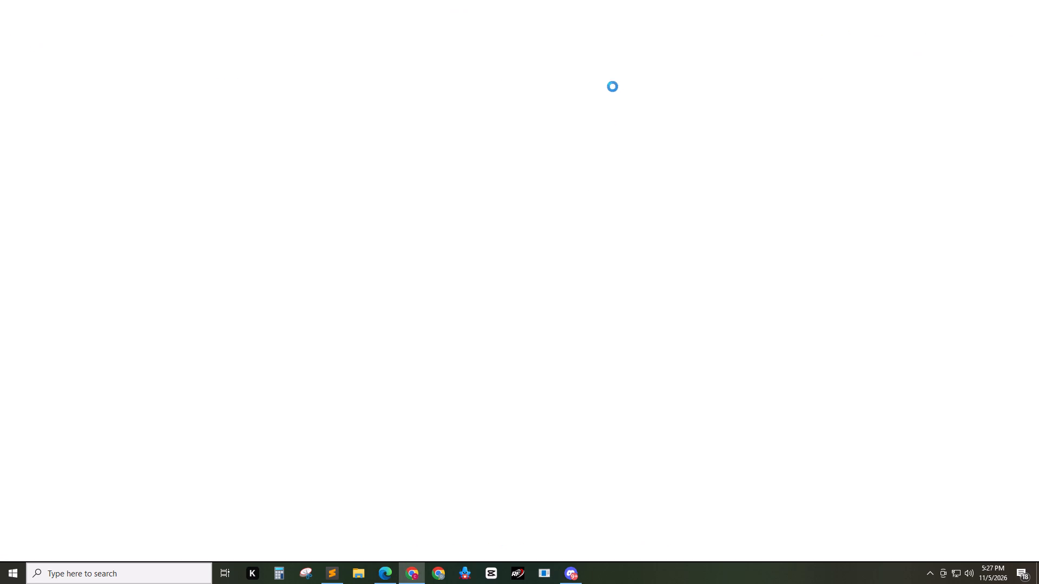
left_click(741, 0)
left_click(382, 579)
left_click(515, 125)
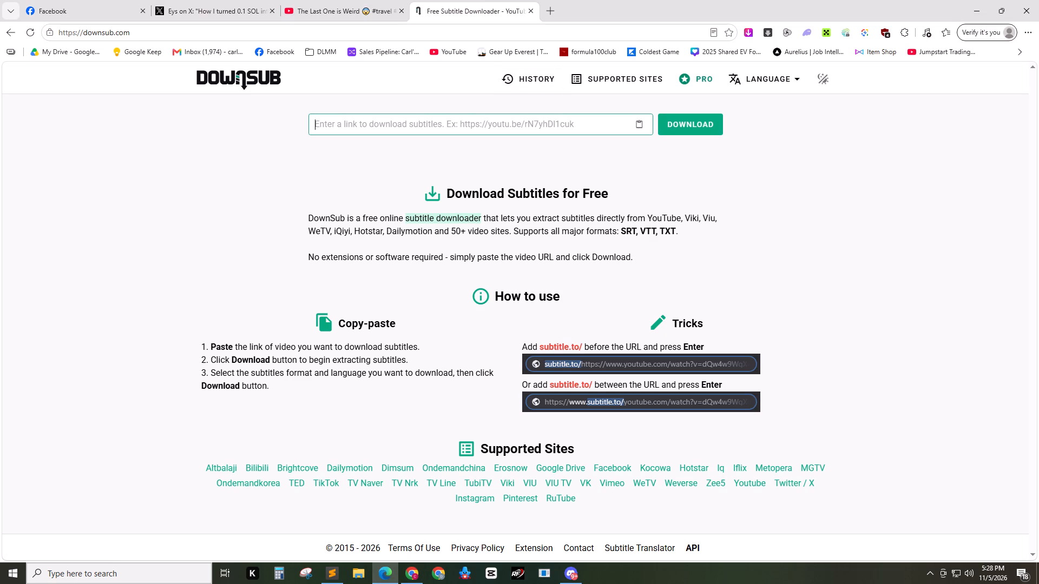
key("ctrl+v")
left_click(703, 124)
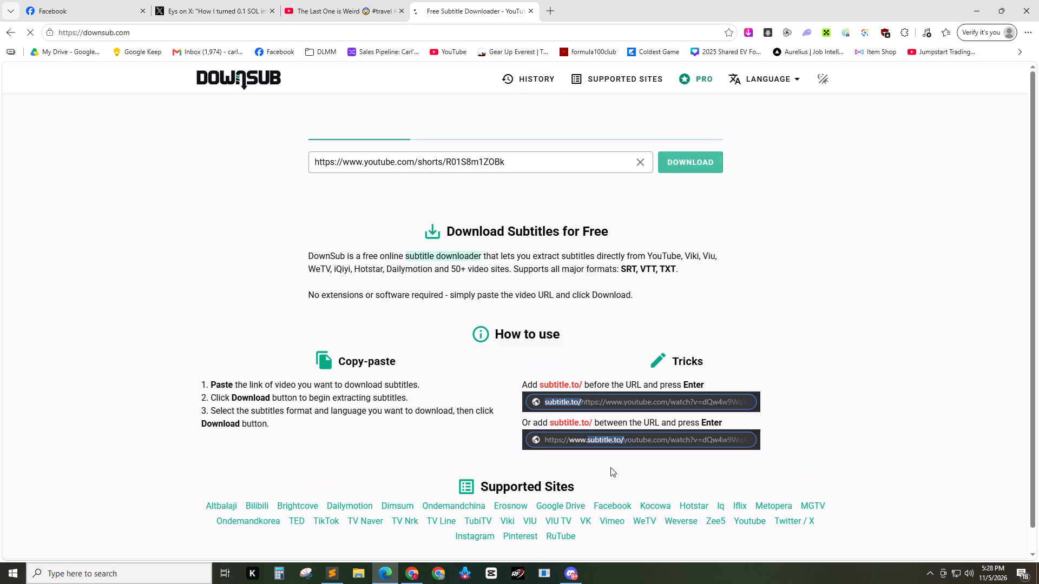